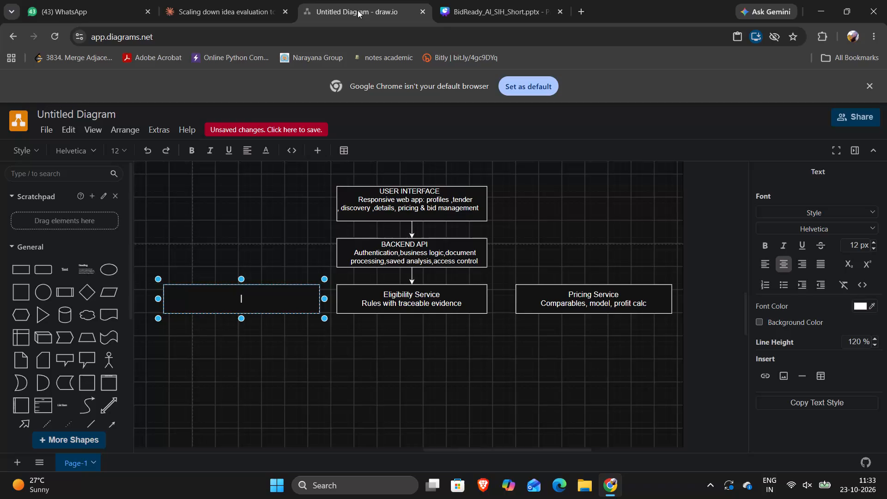
Switch to the BidReady_AI_SIH_Short.pptx presentation in Canva and look through its five slides, from the title slide to Research & Differentiation.
click(496, 0)
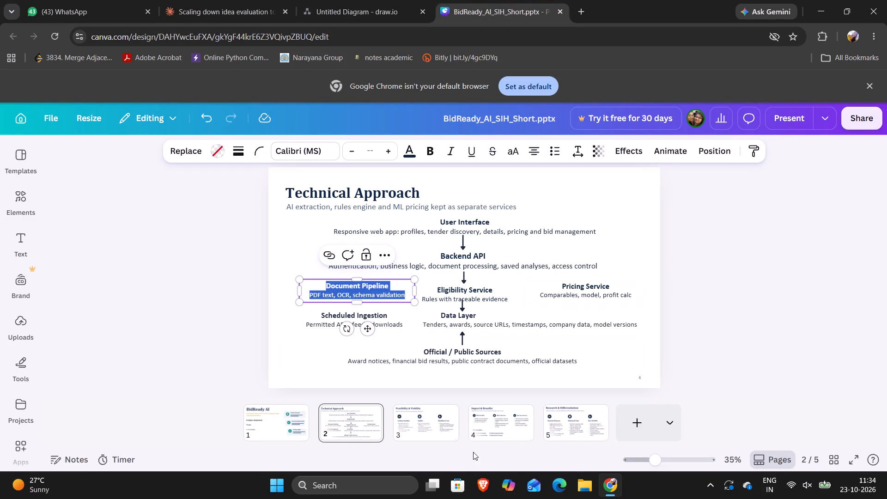
click(269, 428)
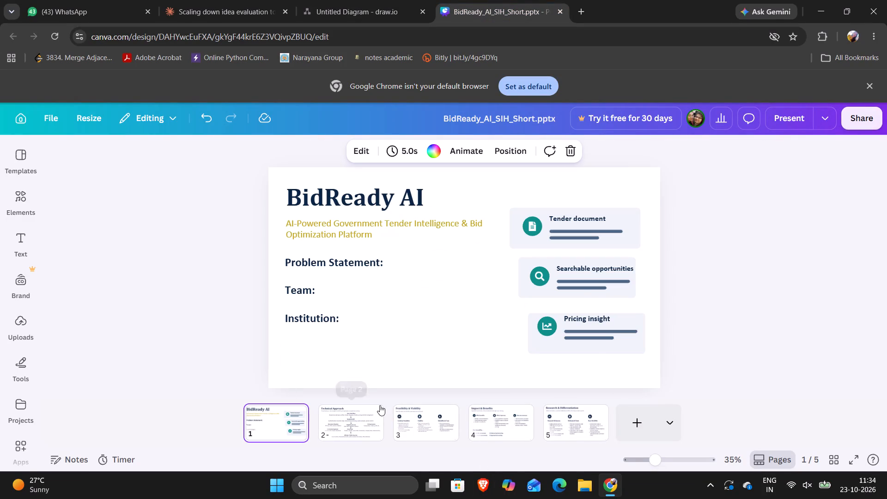
click(380, 405)
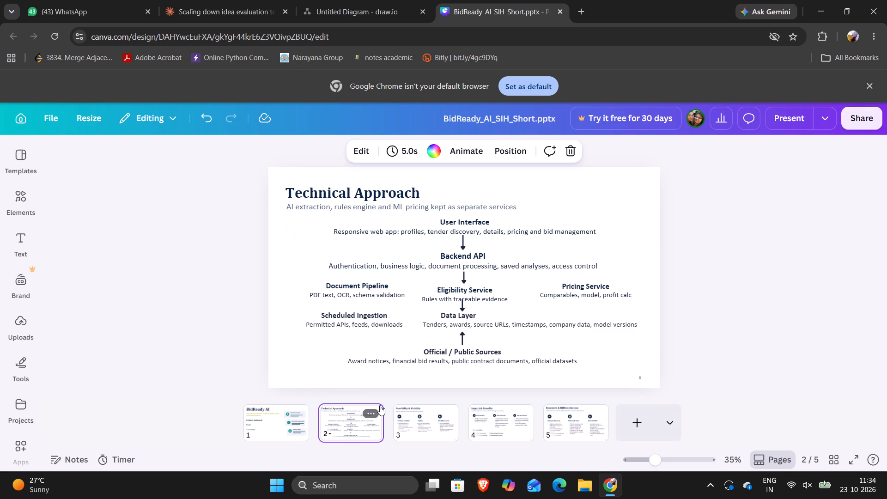
key(Right)
key(Right)
key(Right)
key(Right)
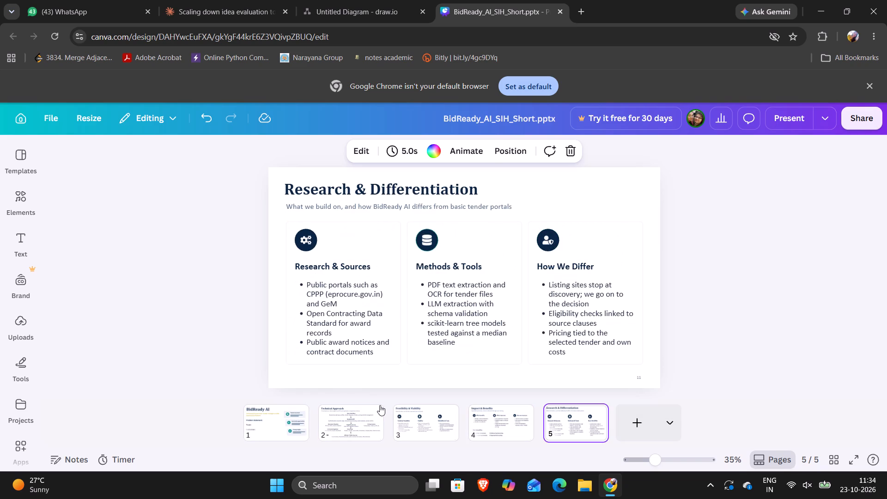
key(Left)
key(Left)
key(Right)
key(Left)
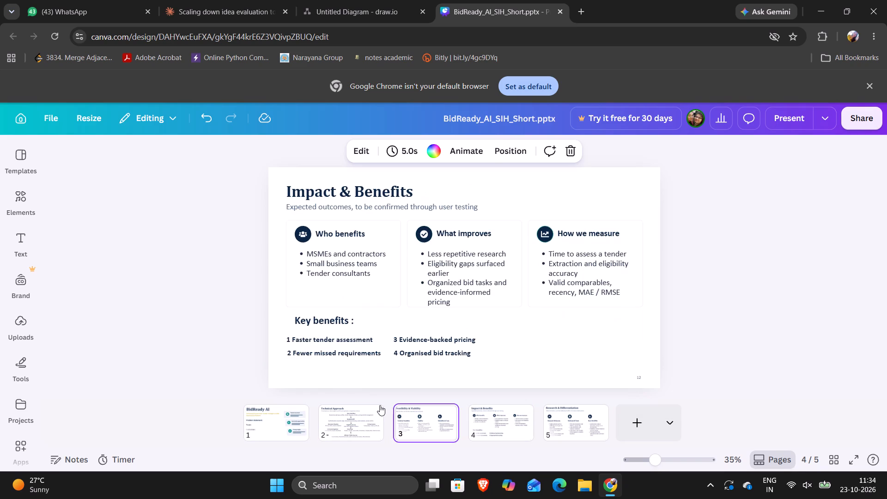
key(Left)
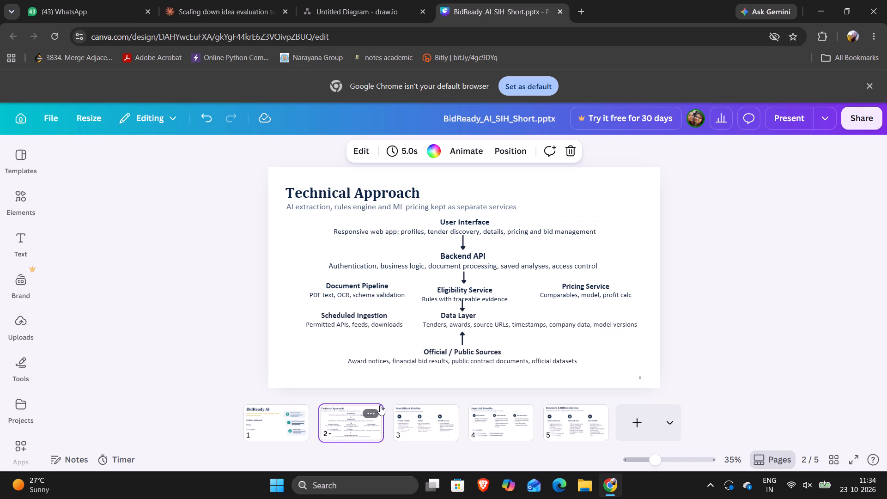
key(Right)
key(Right)
key(Right)
key(Right)
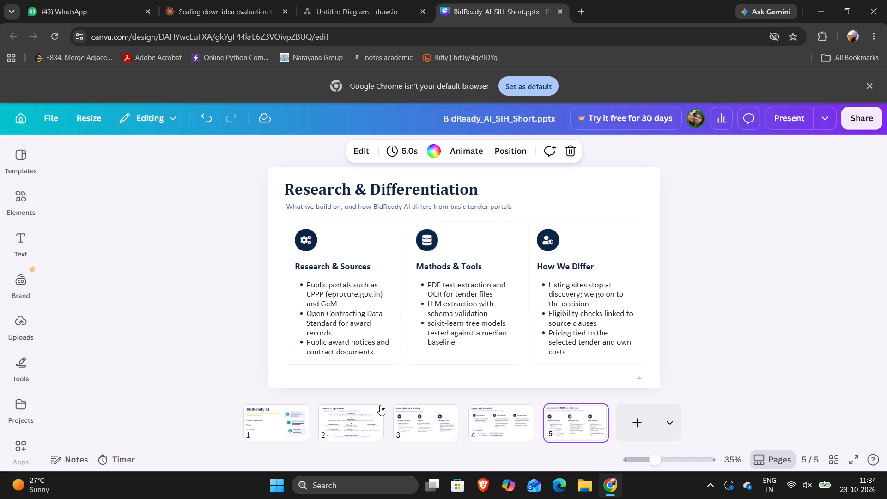
Switch to the Untitled Diagram in draw.io and choose to keep waiting for the page.
click(334, 0)
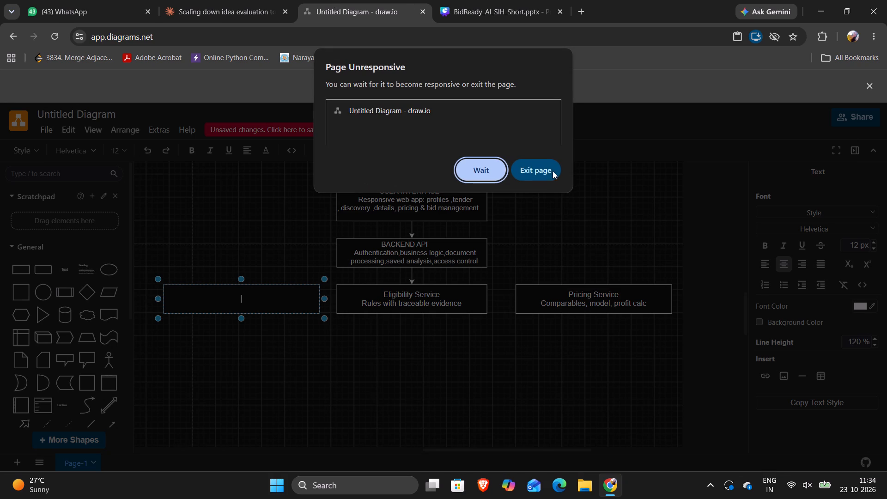
click(471, 171)
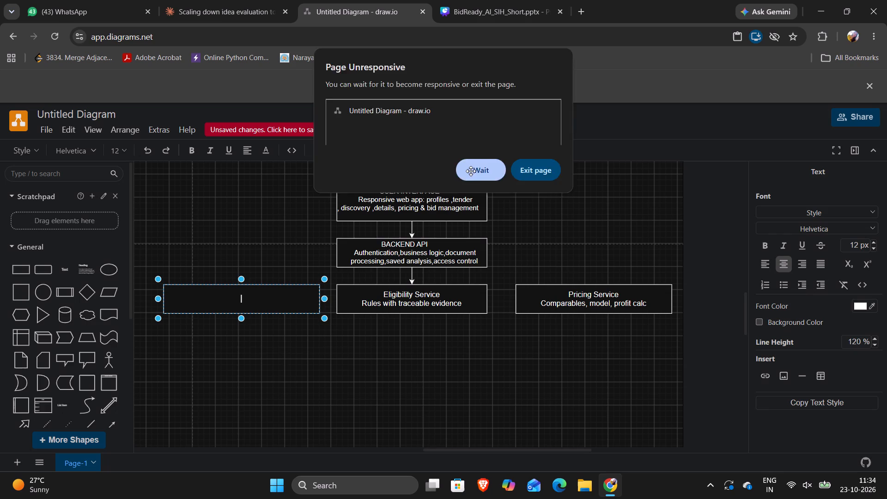
Return to the BidReady_AI_SIH_Short.pptx presentation in Canva and go back to slide 2, Technical Approach.
click(500, 0)
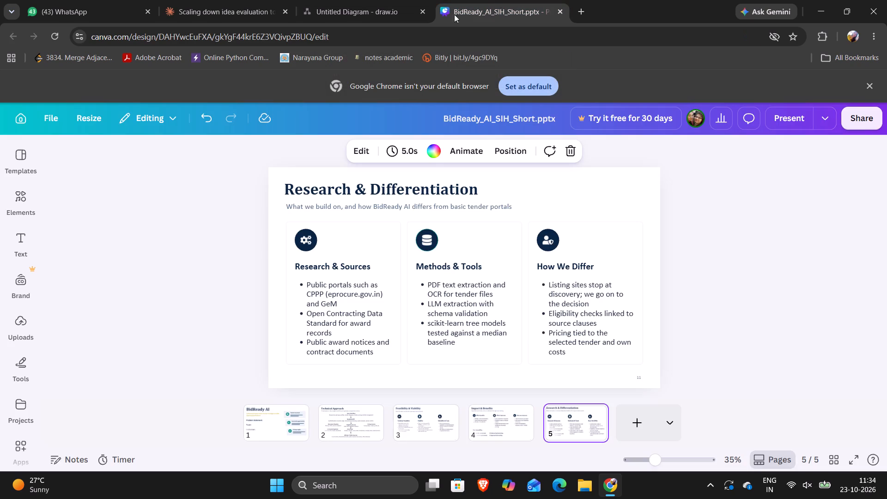
key(Left)
key(Left)
key(Left)
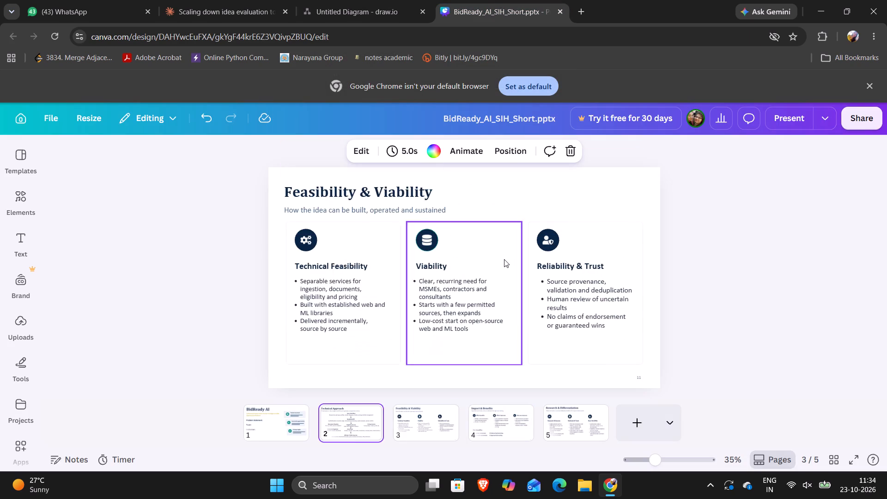
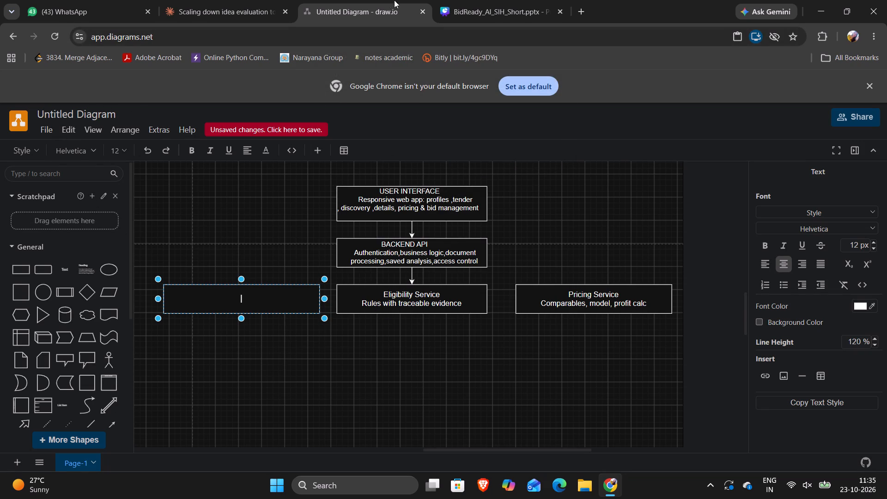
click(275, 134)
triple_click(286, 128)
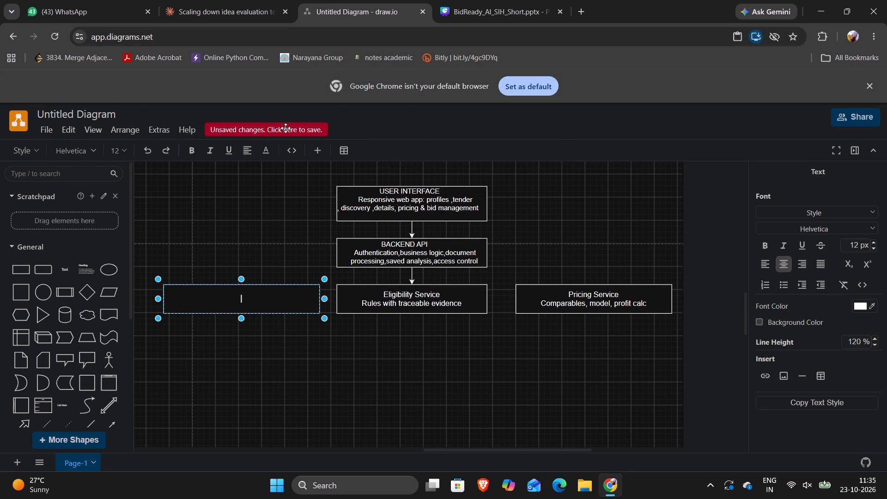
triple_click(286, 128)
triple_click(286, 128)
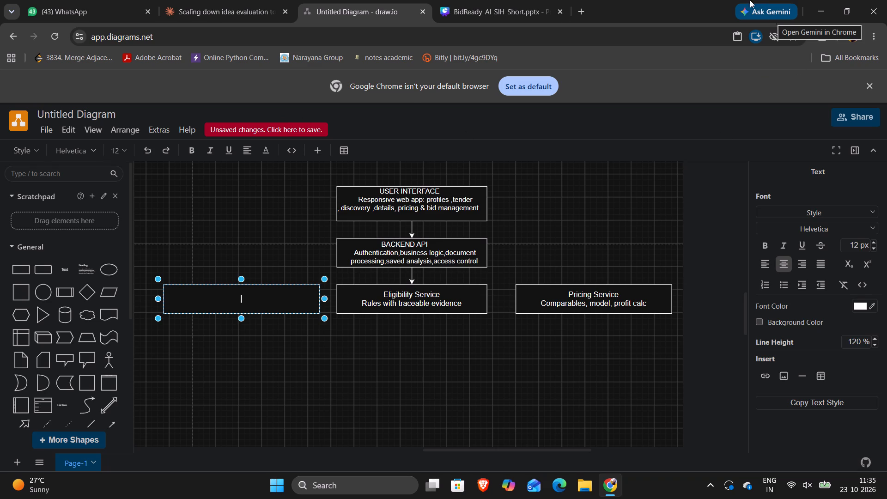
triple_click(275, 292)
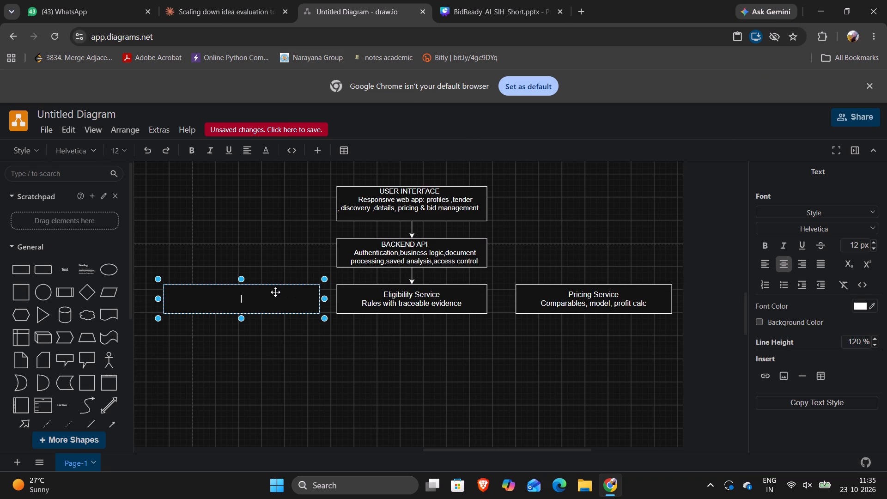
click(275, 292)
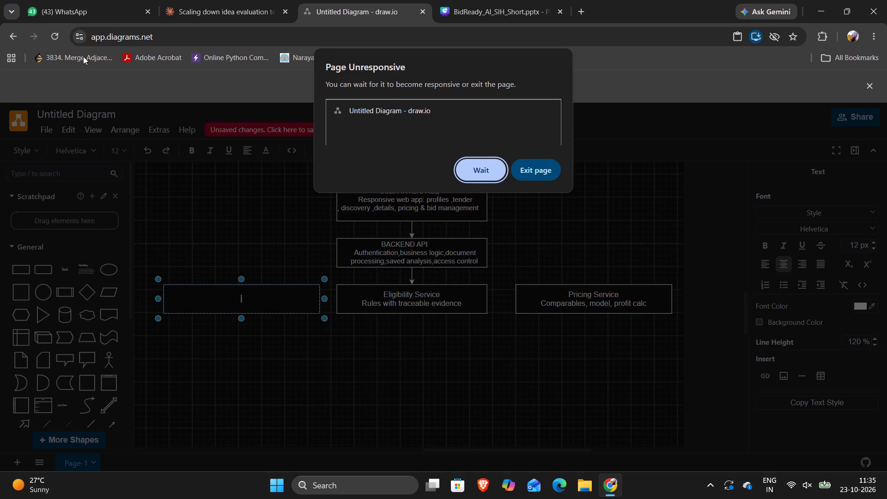
Exit the unresponsive diagram page and reload it.
click(541, 167)
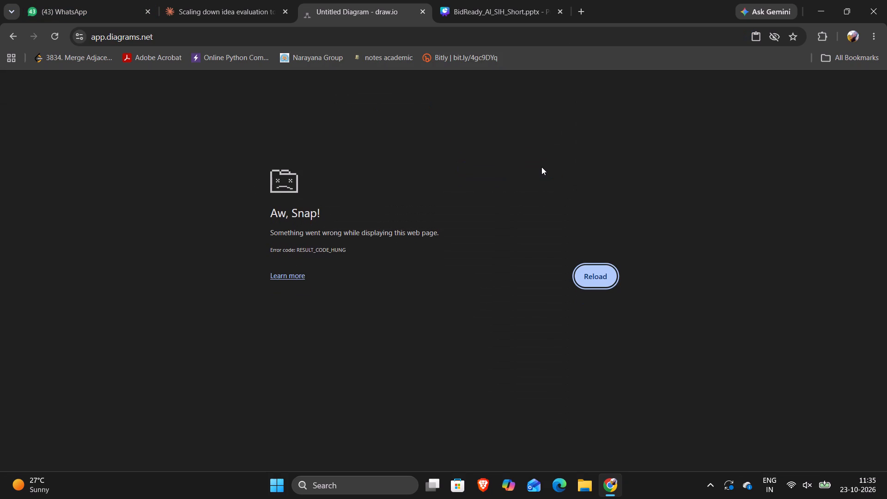
click(606, 271)
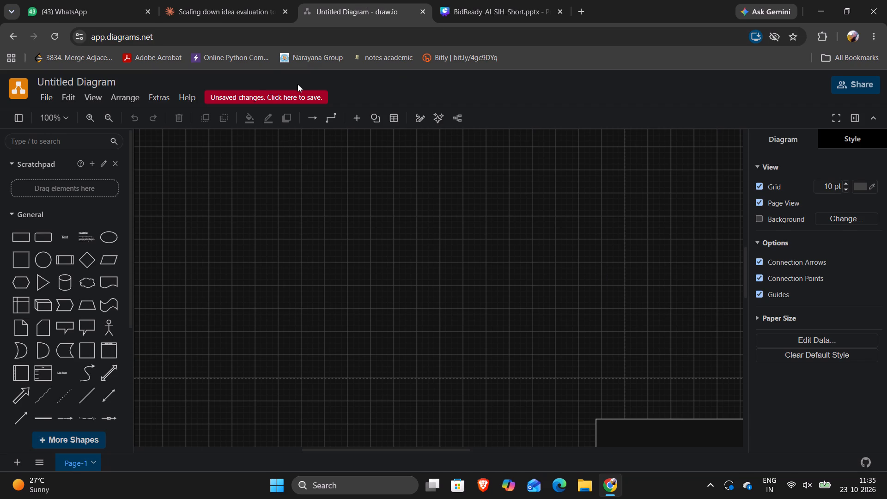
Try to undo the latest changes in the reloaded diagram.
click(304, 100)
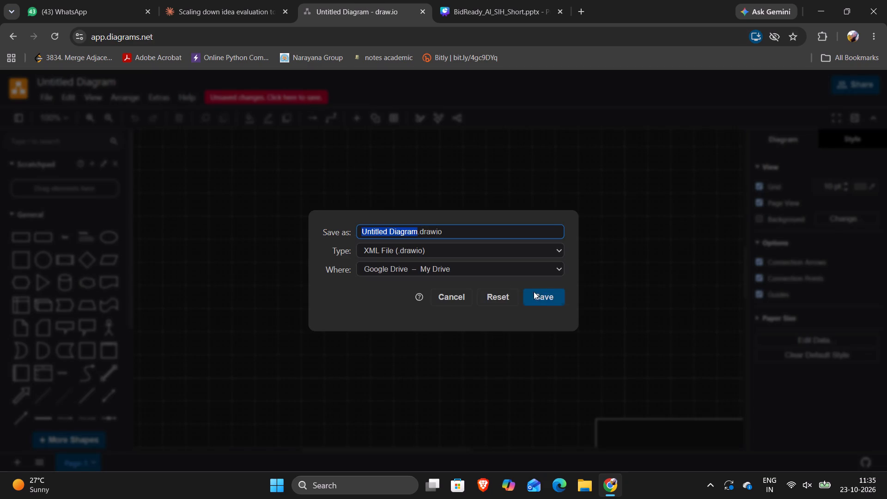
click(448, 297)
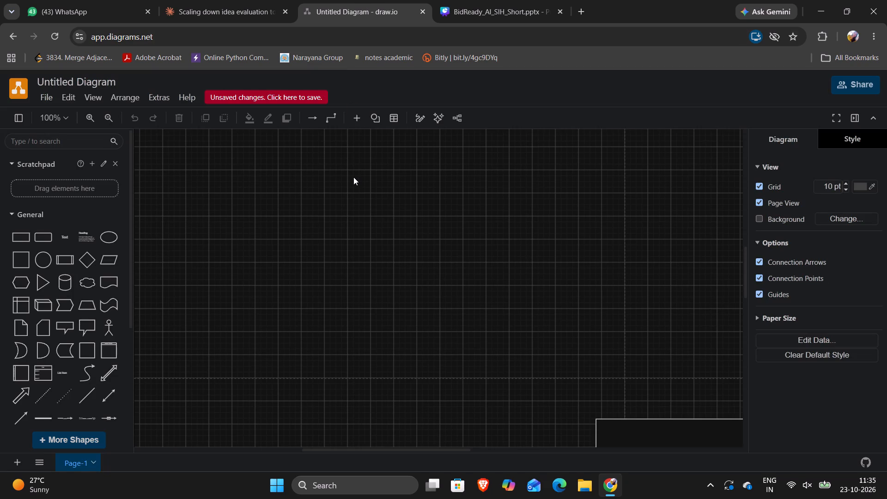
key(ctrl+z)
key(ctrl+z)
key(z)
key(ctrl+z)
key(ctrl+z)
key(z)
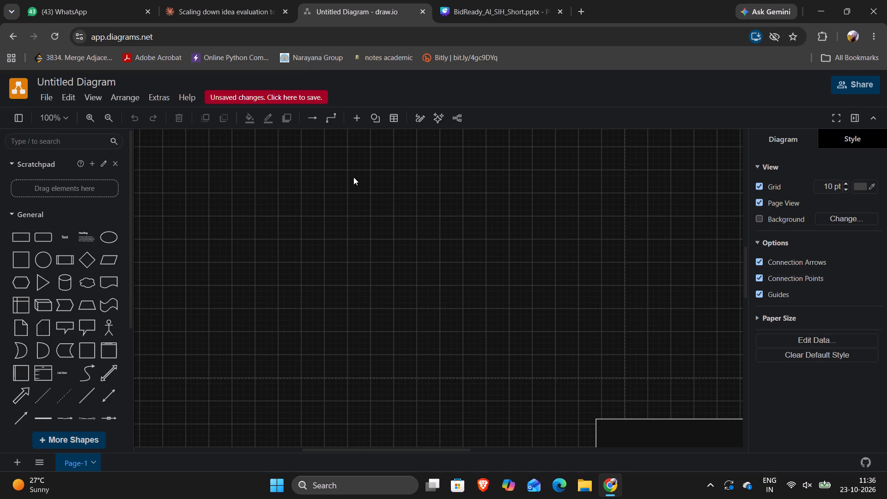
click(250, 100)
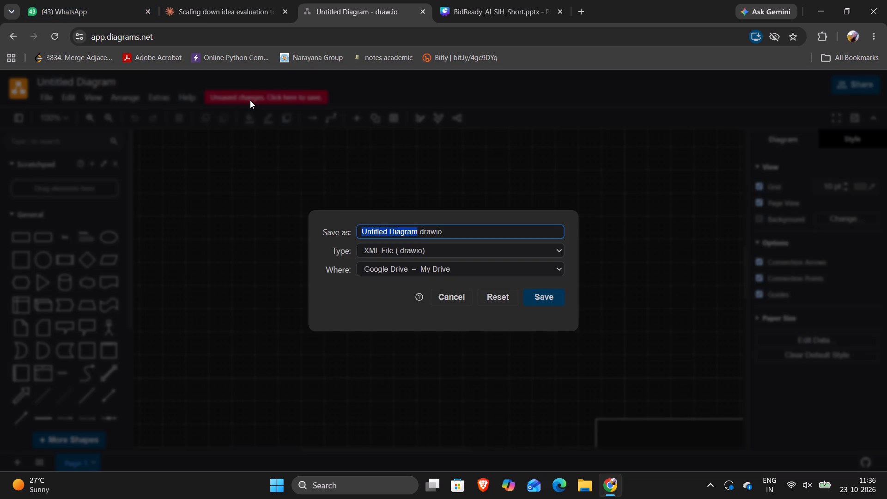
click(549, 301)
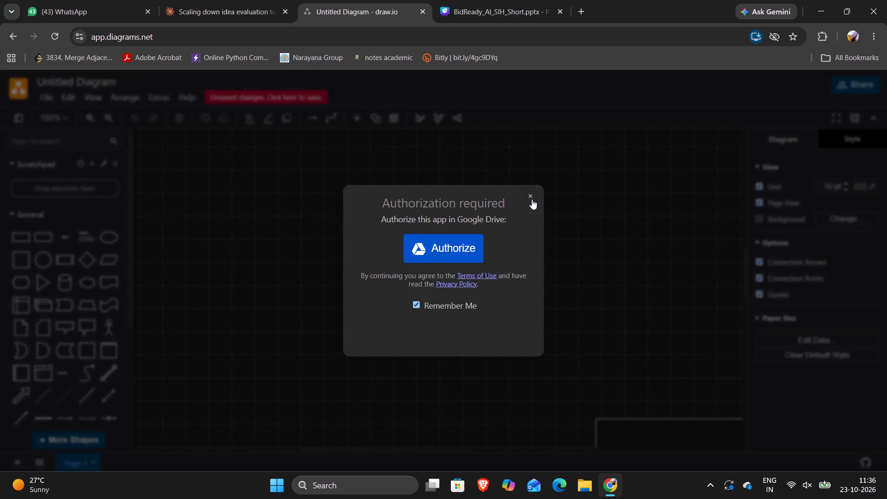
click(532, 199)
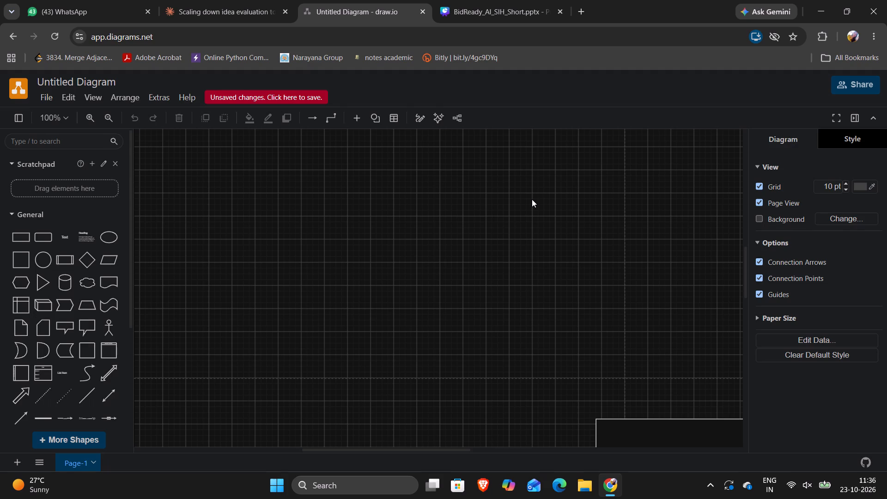
Save the diagram to My Drive in Google Drive as FLOWCHART.drawio, in XML file format.
click(318, 91)
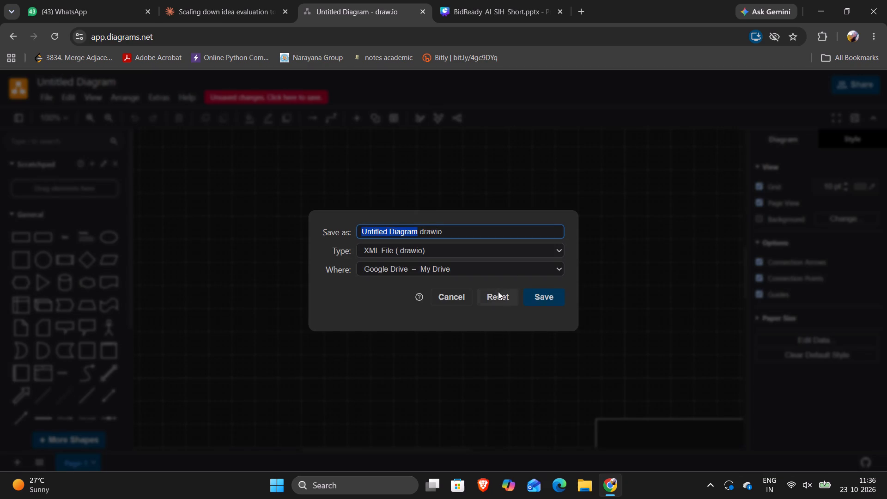
key(BackSpace)
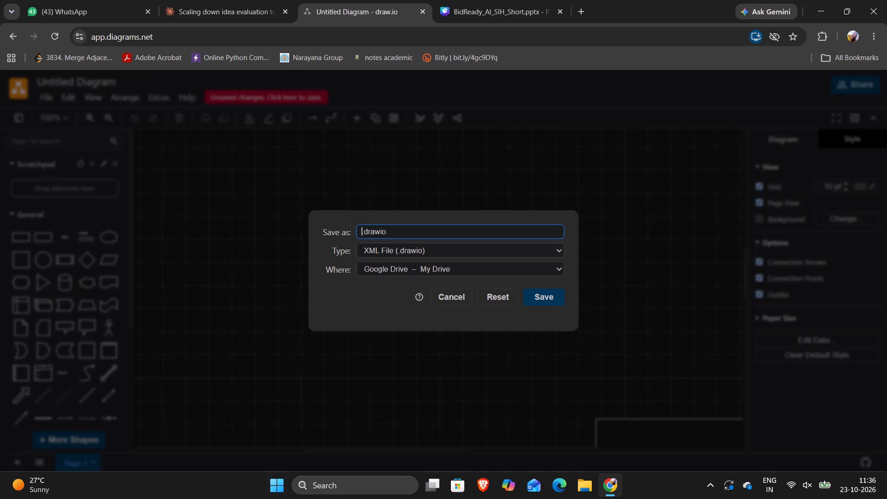
text(FLOWCHART)
click(553, 301)
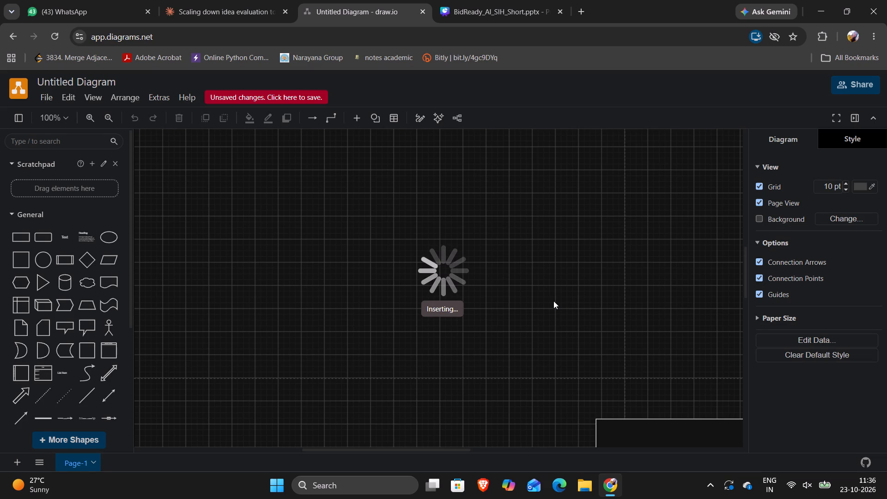
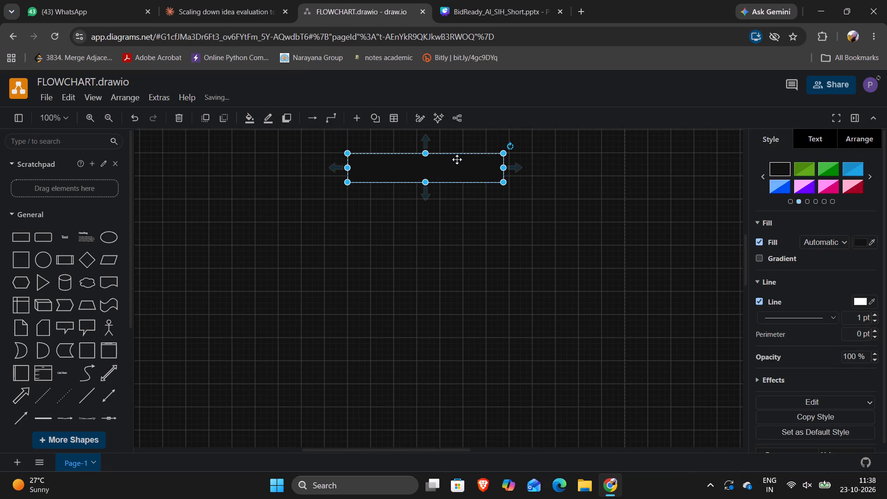
Open the text label of the empty rectangle at the top of the diagram for editing.
double_click(450, 165)
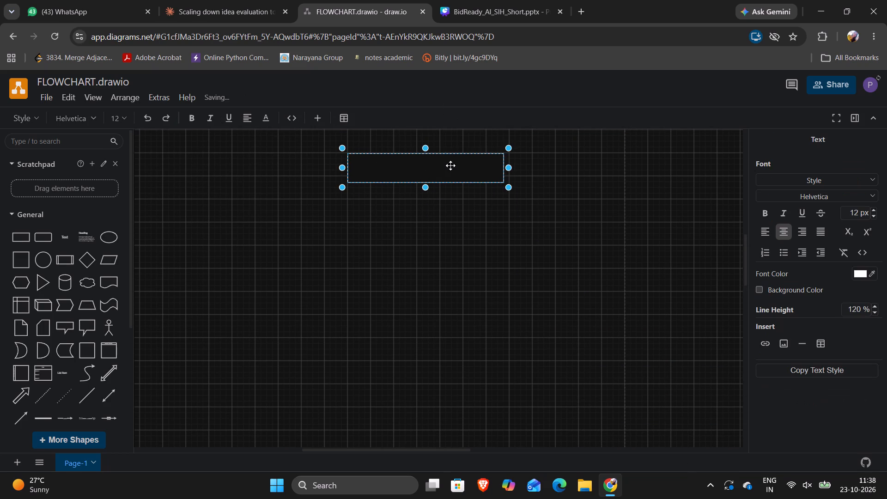
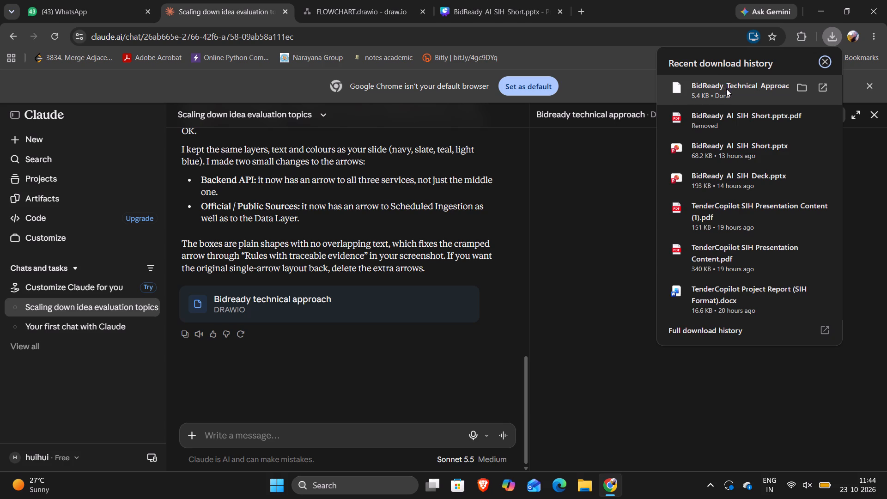
click(386, 1)
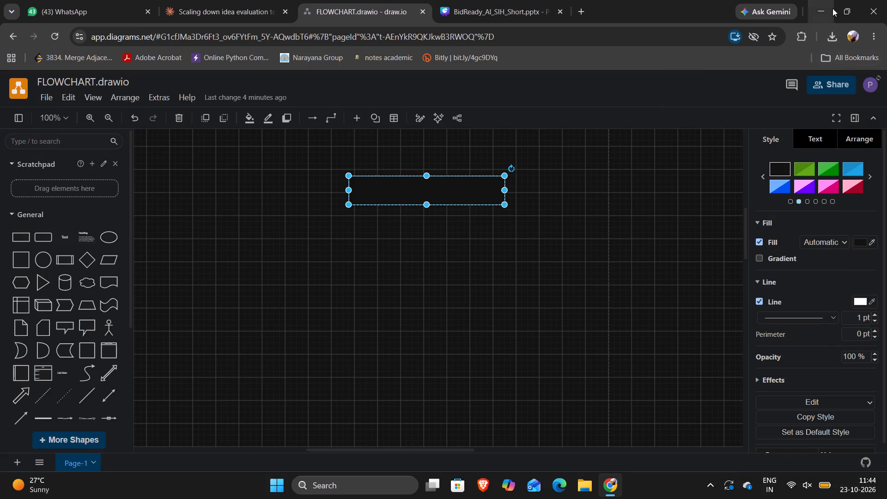
click(830, 33)
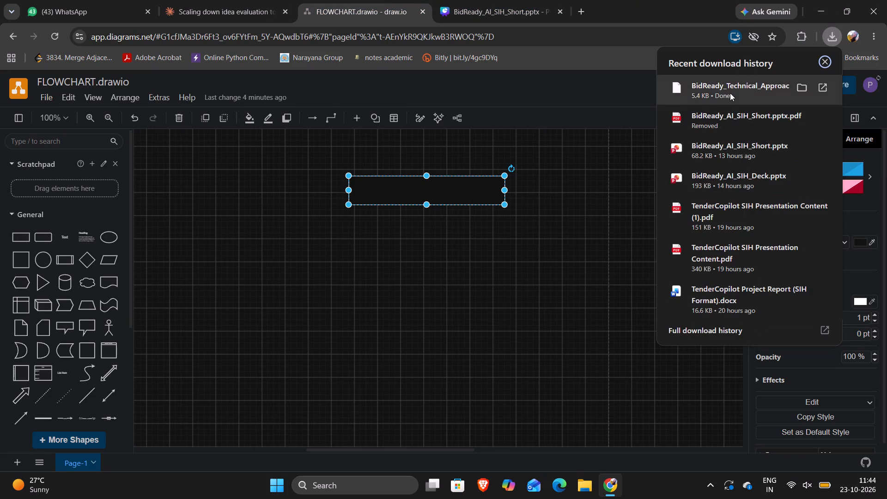
drag(730, 93, 456, 207)
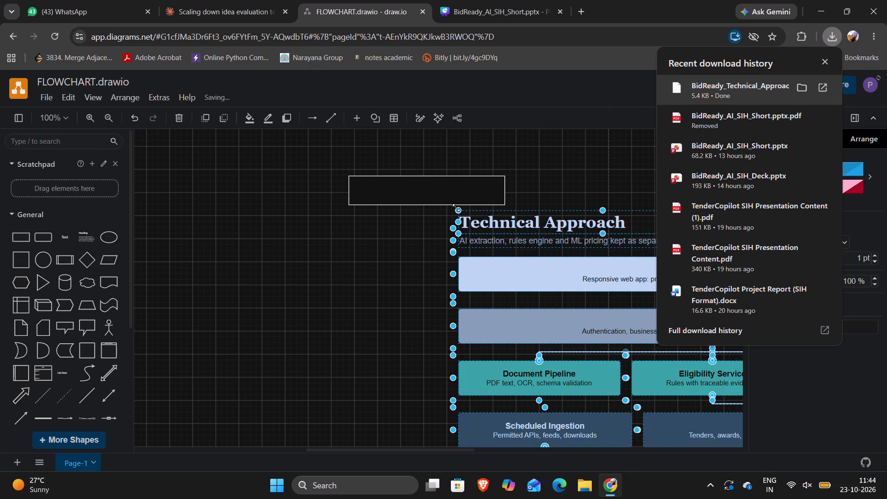
click(692, 0)
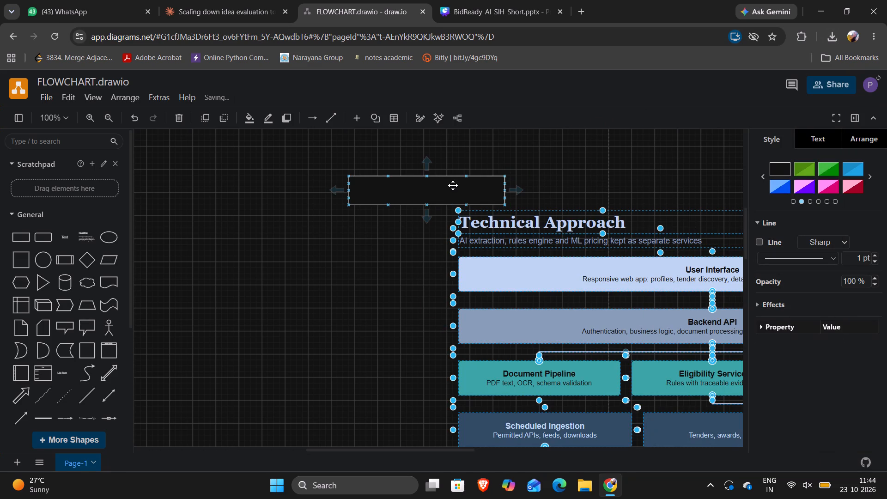
Delete the empty rectangle above the imported Technical Approach diagram.
click(453, 185)
key(BackSpace)
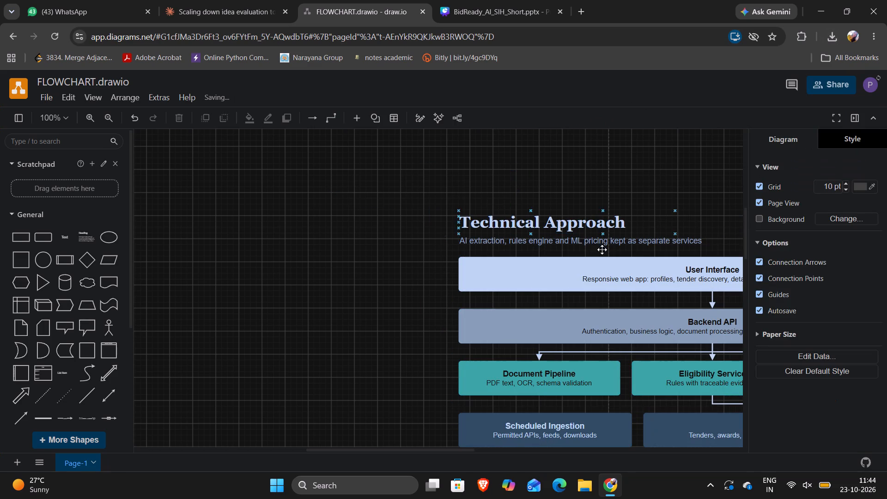
Move the Technical Approach title and its subtitle up and to the left of the diagram, with the subtitle at about -520, -770.
drag(601, 228, 469, 164)
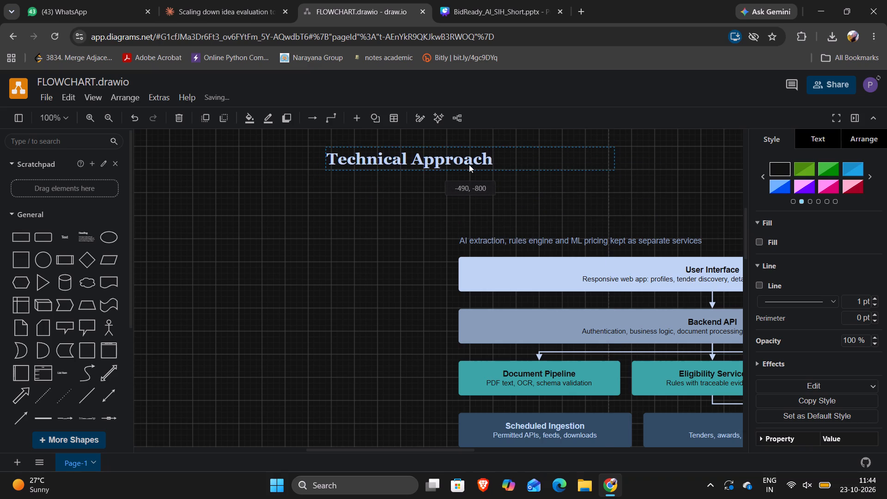
drag(469, 164, 493, 158)
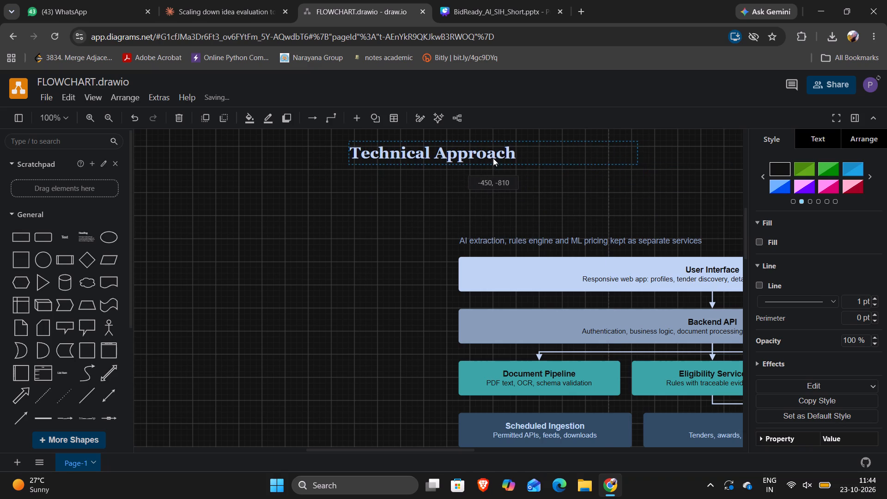
drag(493, 158, 484, 155)
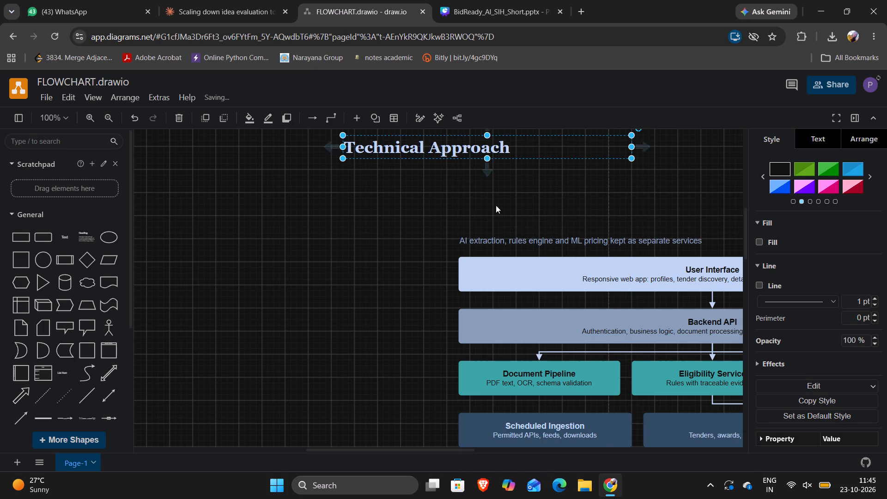
drag(562, 242, 412, 173)
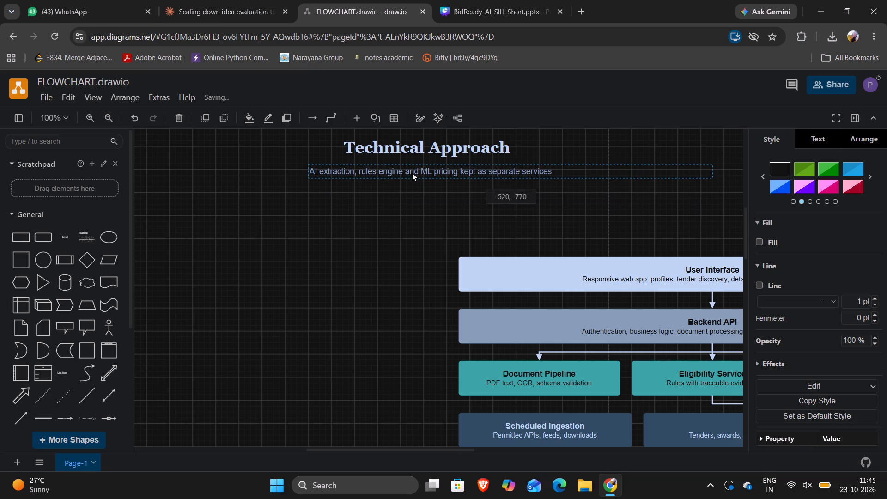
drag(412, 173, 411, 174)
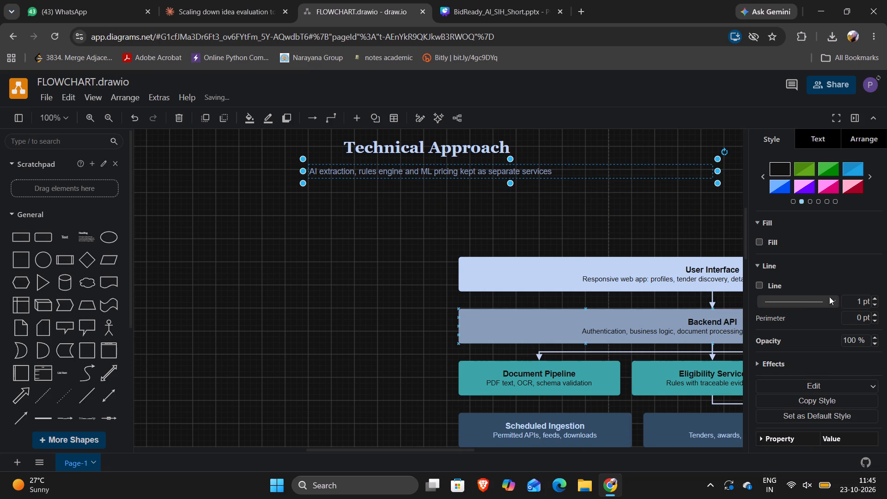
Reposition the User Interface box directly above the Backend API box, at about -260, -620.
drag(665, 263, 480, 222)
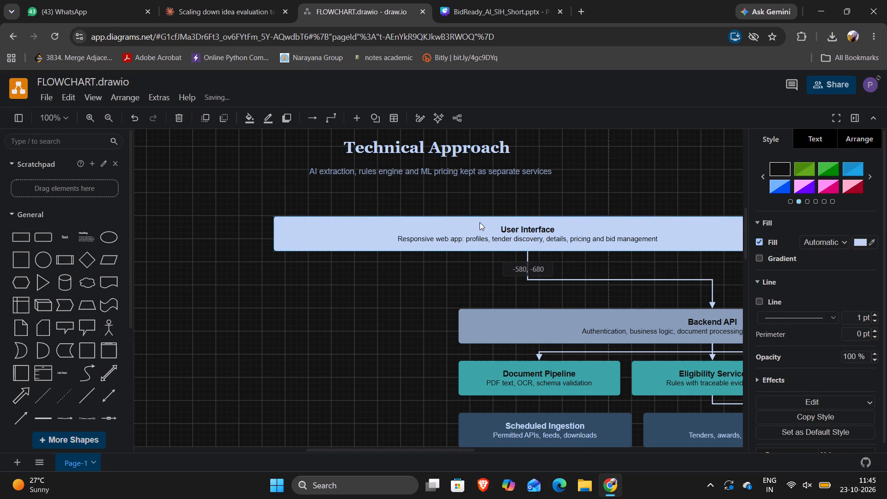
drag(480, 222, 420, 201)
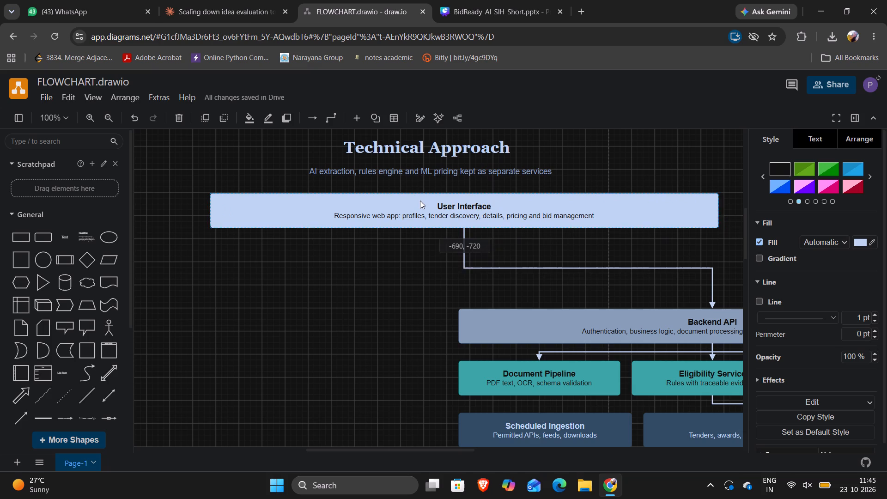
drag(420, 201, 674, 234)
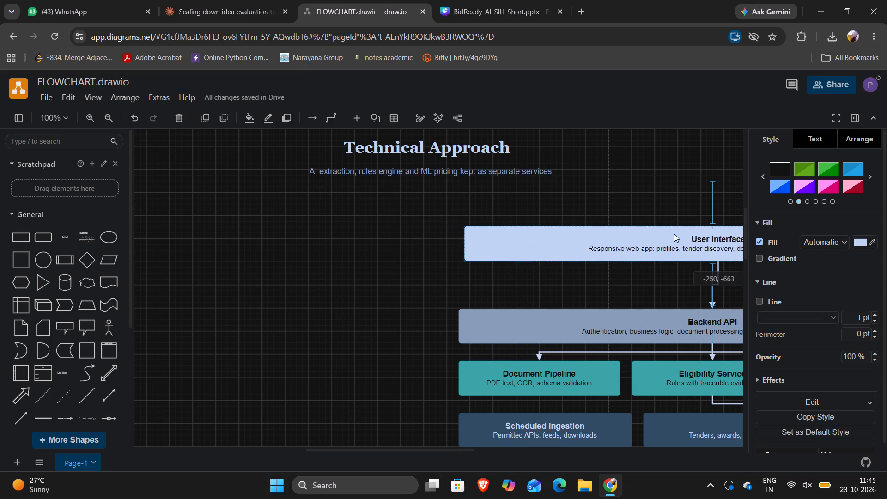
drag(674, 234, 656, 237)
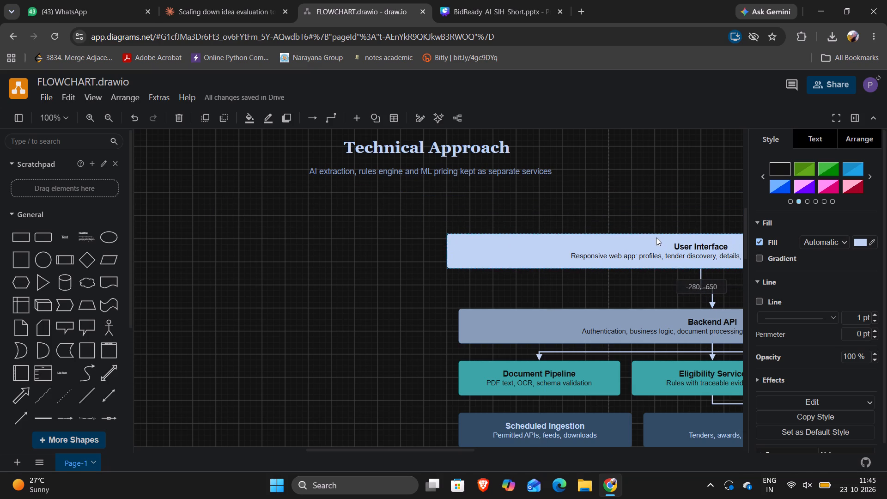
drag(656, 237, 664, 257)
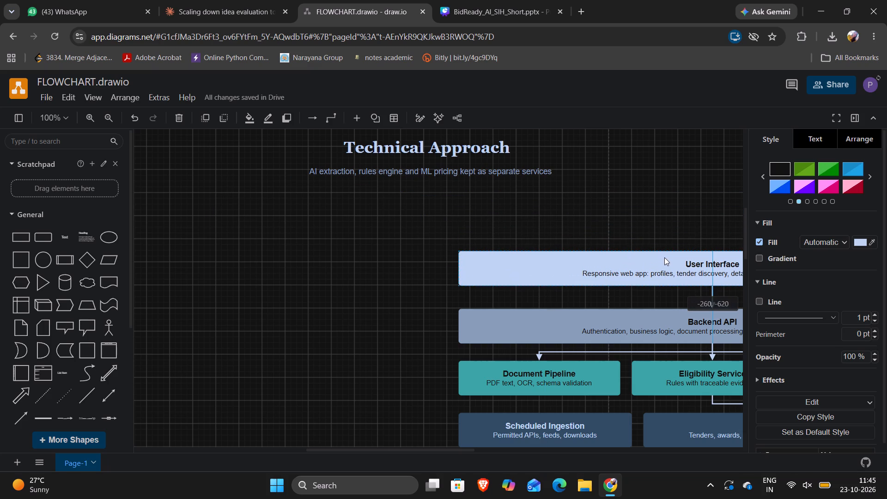
drag(664, 257, 664, 258)
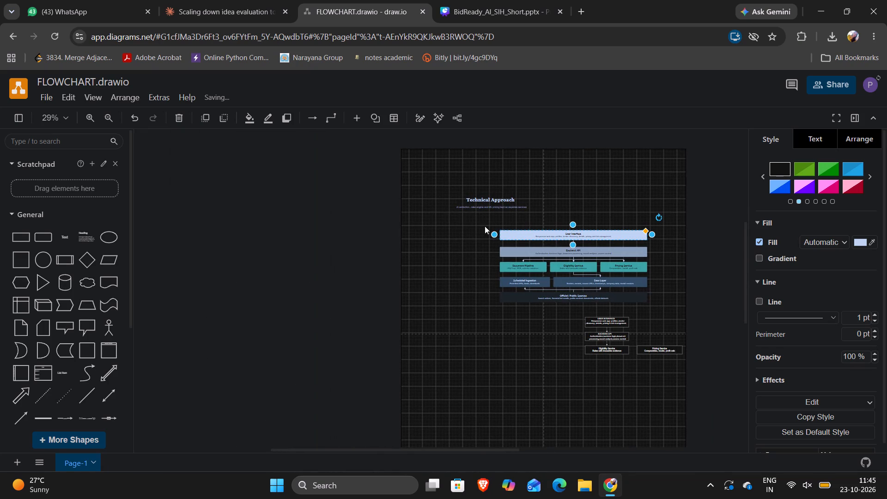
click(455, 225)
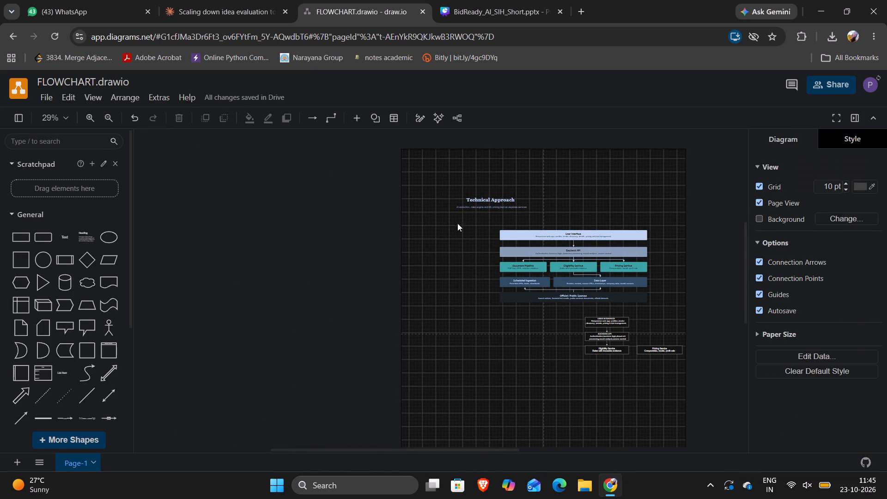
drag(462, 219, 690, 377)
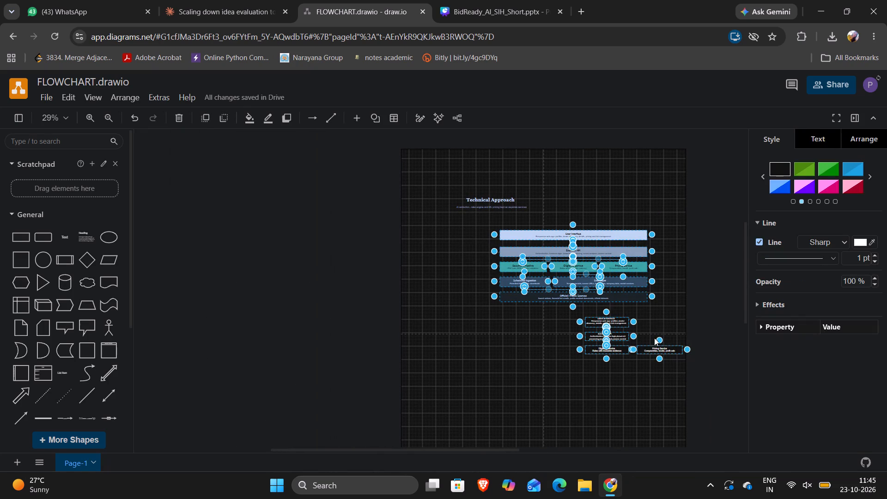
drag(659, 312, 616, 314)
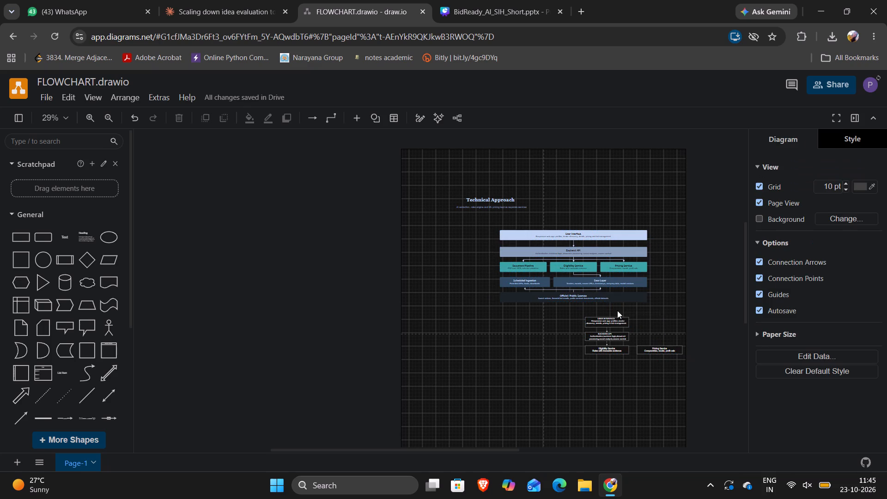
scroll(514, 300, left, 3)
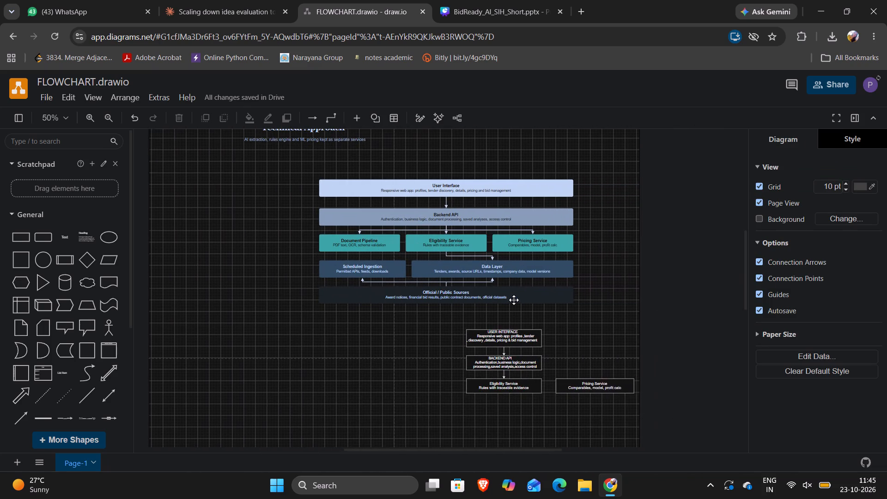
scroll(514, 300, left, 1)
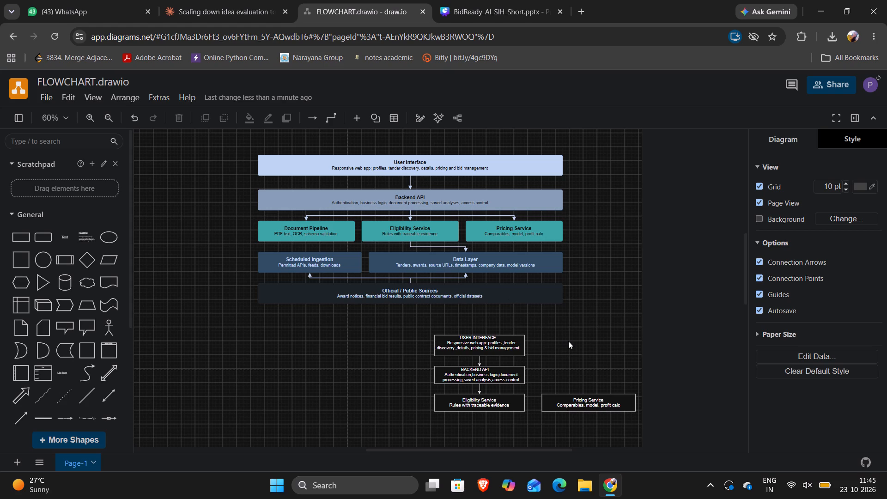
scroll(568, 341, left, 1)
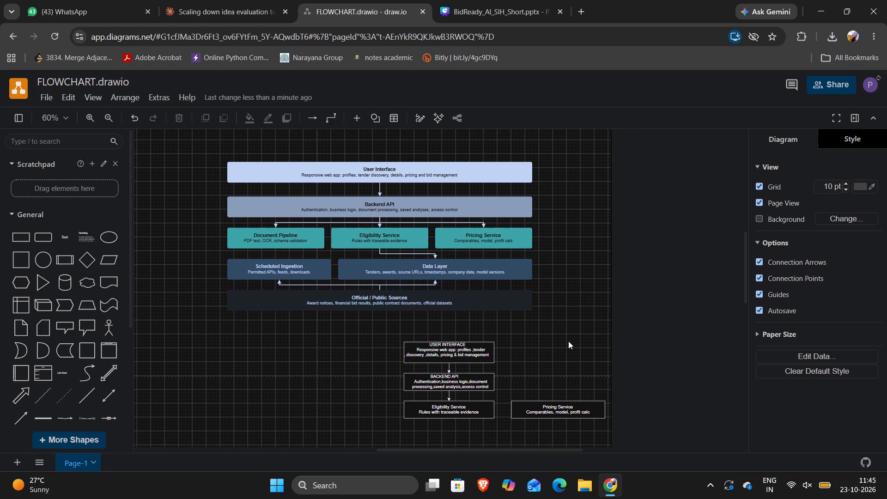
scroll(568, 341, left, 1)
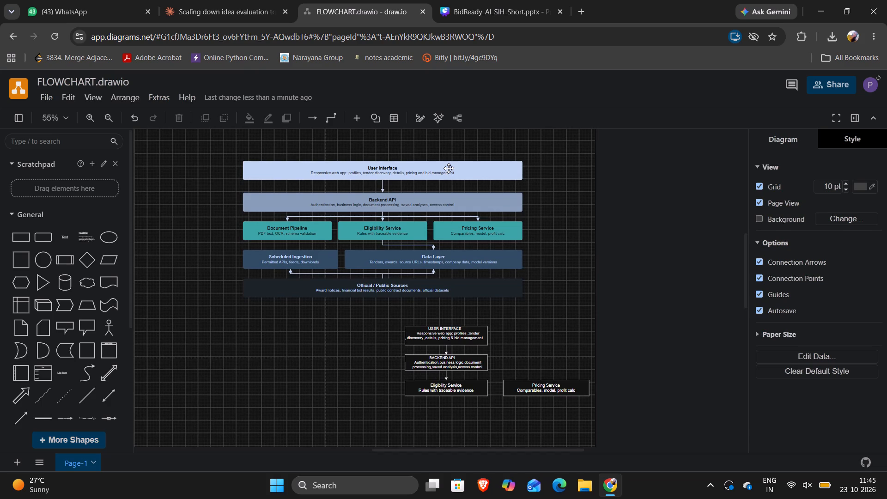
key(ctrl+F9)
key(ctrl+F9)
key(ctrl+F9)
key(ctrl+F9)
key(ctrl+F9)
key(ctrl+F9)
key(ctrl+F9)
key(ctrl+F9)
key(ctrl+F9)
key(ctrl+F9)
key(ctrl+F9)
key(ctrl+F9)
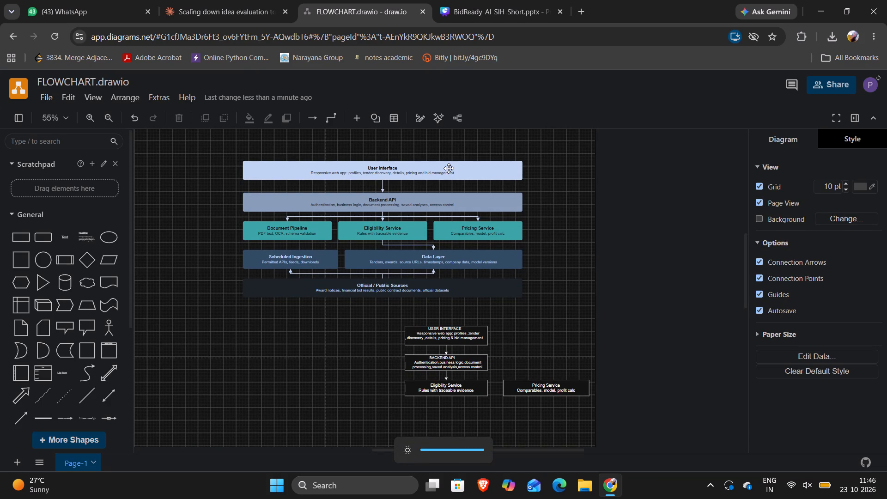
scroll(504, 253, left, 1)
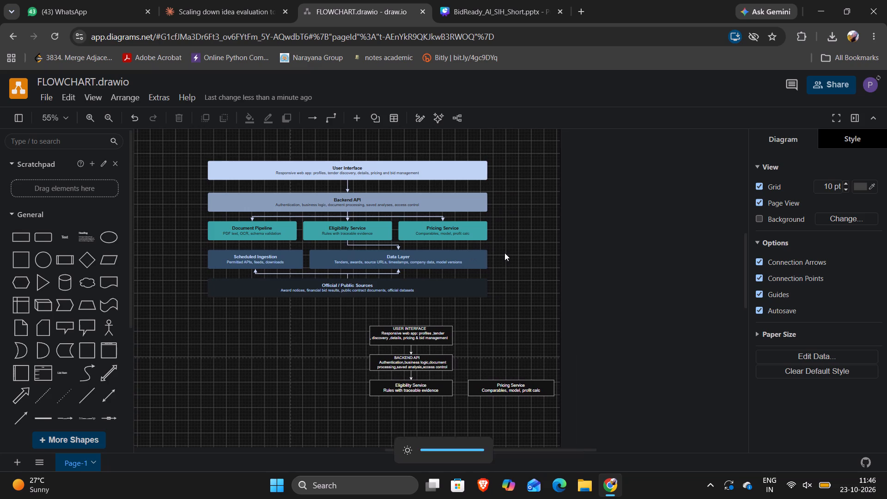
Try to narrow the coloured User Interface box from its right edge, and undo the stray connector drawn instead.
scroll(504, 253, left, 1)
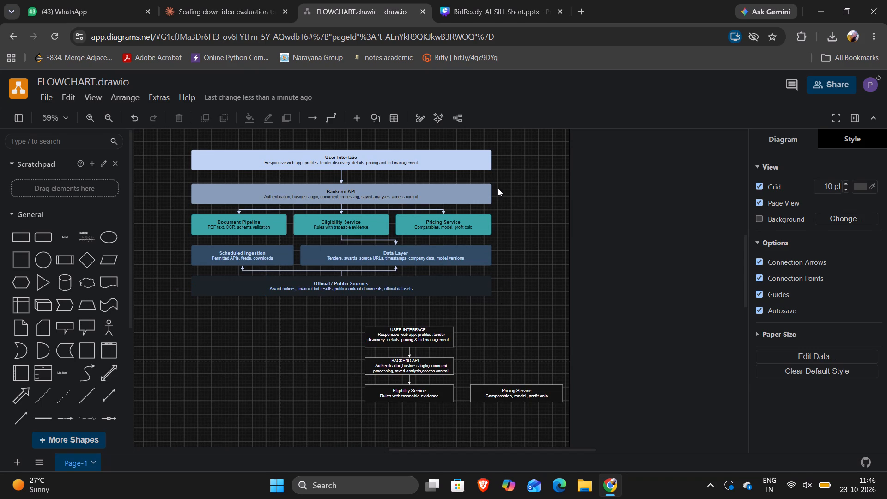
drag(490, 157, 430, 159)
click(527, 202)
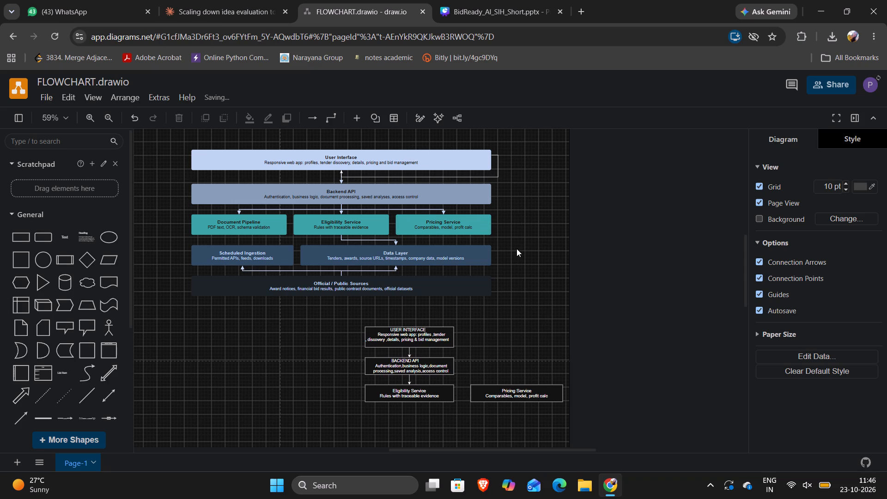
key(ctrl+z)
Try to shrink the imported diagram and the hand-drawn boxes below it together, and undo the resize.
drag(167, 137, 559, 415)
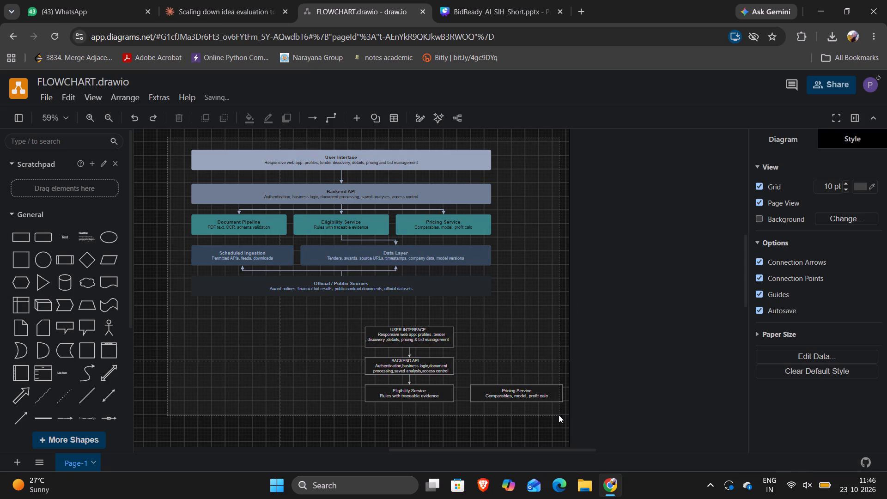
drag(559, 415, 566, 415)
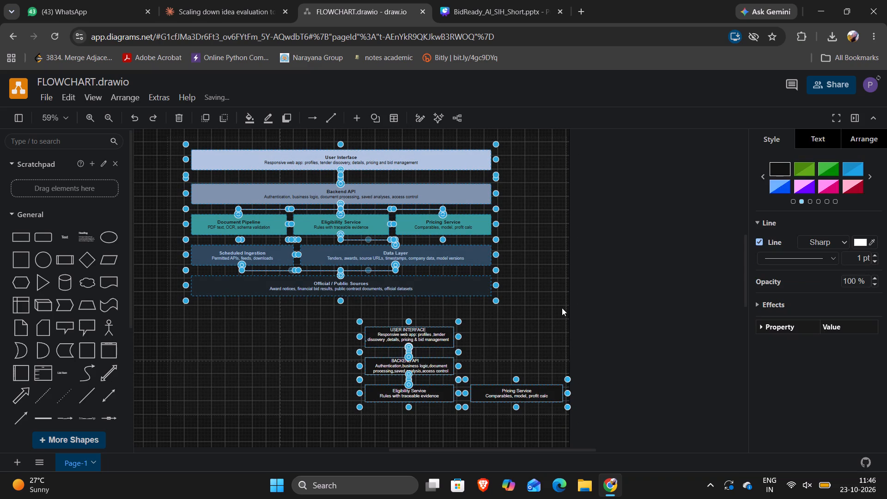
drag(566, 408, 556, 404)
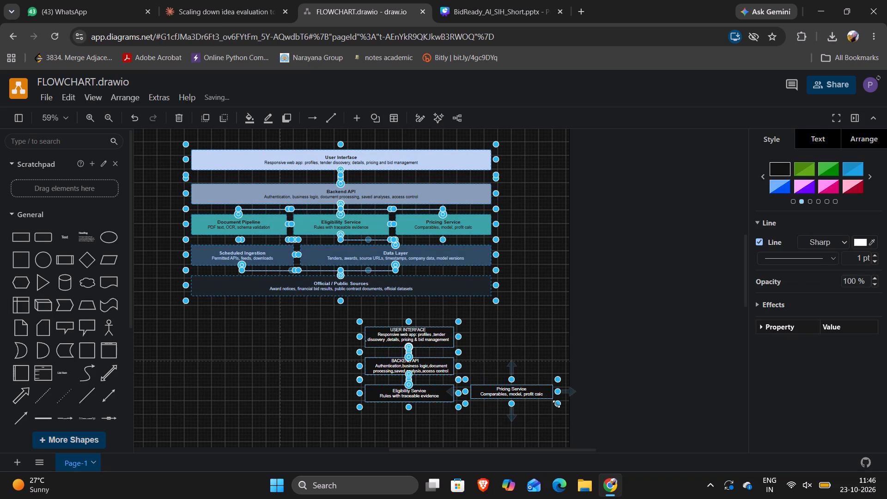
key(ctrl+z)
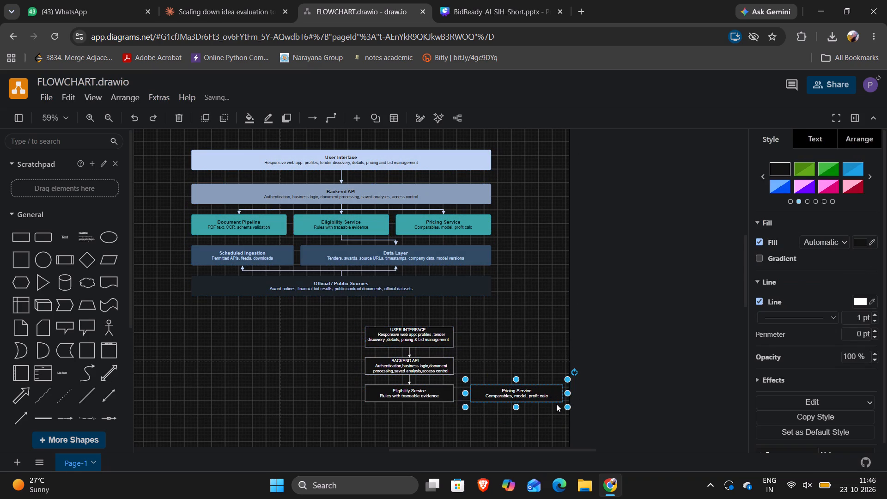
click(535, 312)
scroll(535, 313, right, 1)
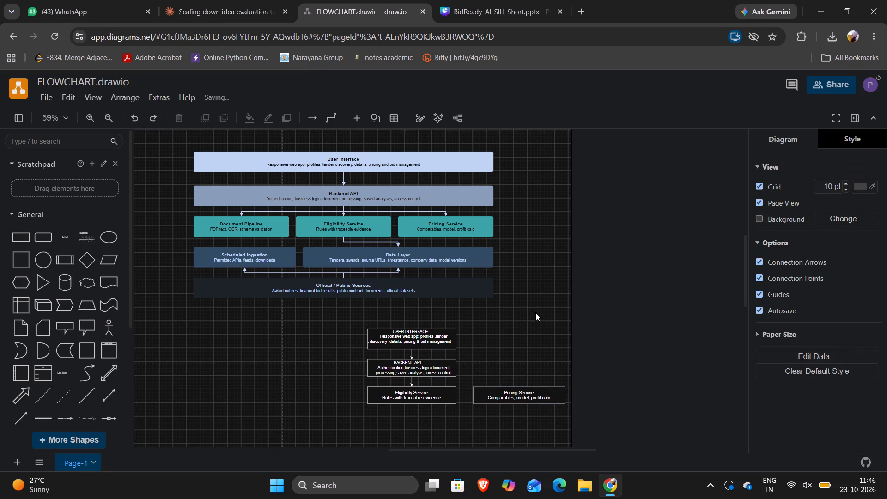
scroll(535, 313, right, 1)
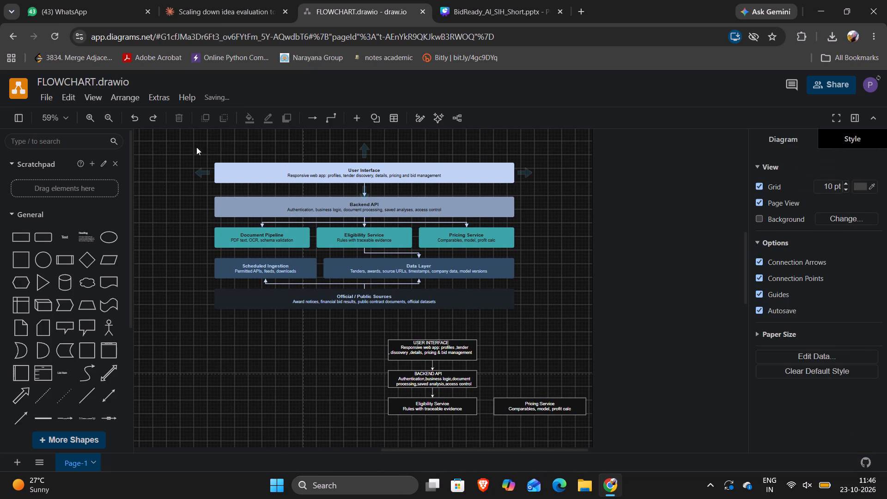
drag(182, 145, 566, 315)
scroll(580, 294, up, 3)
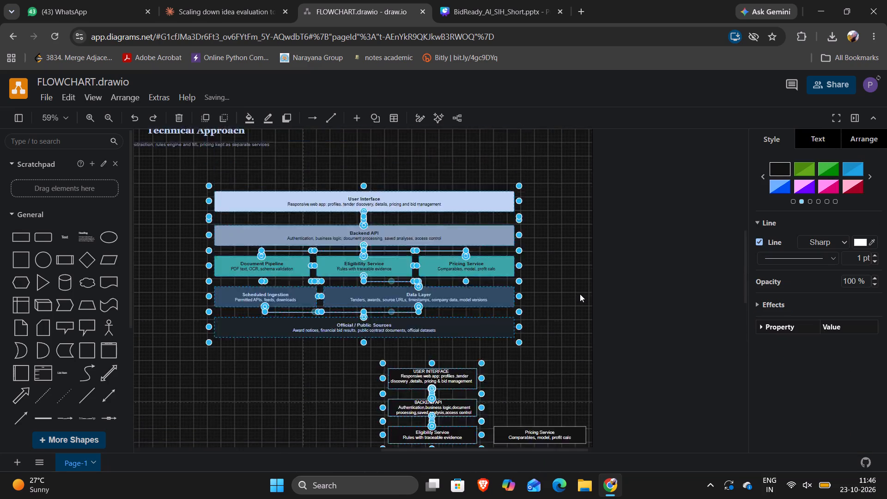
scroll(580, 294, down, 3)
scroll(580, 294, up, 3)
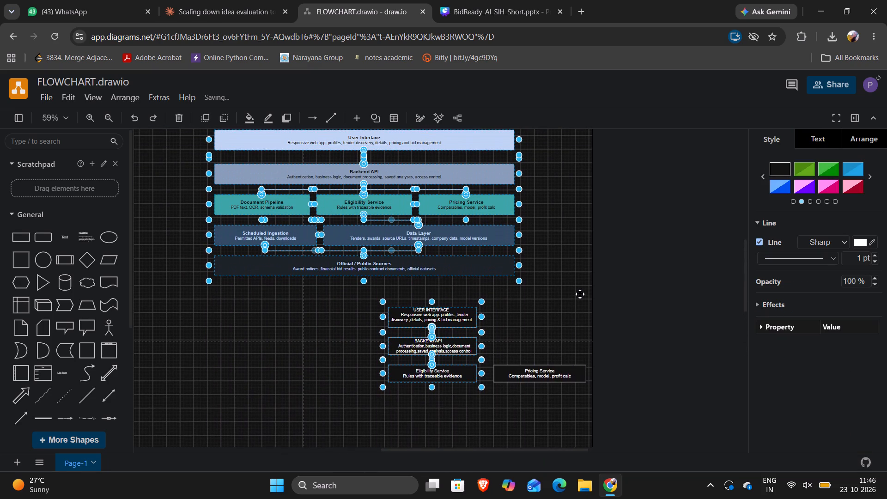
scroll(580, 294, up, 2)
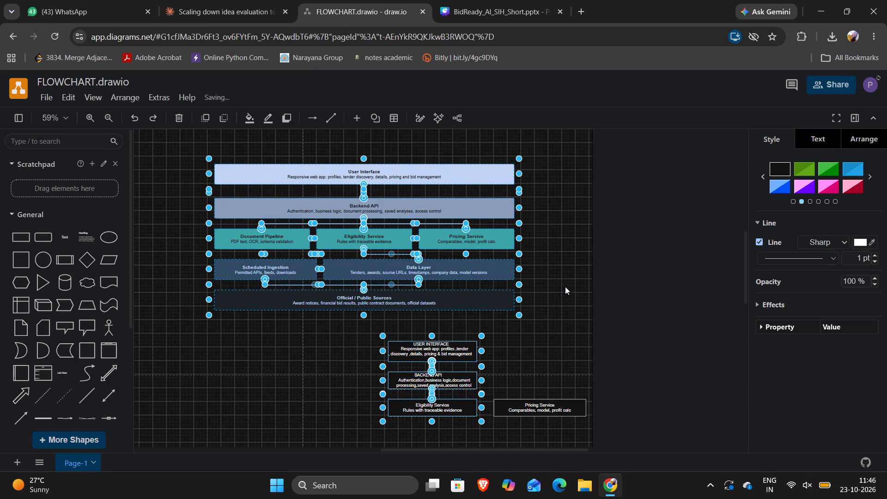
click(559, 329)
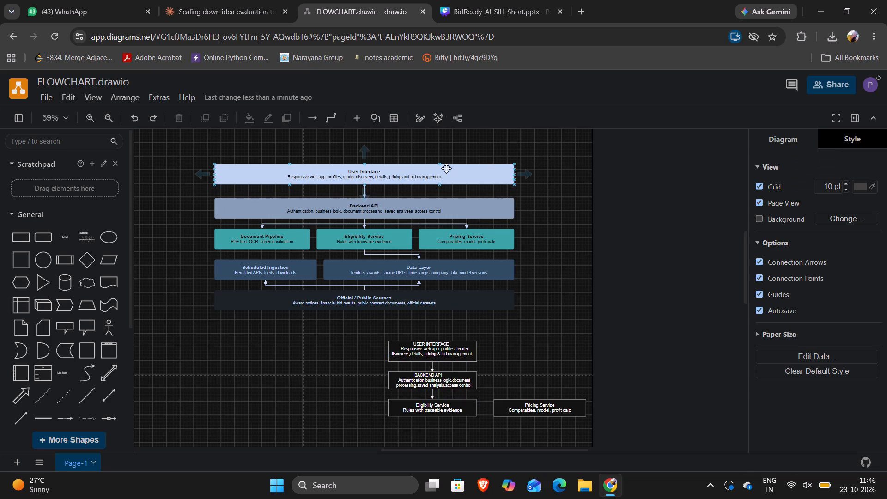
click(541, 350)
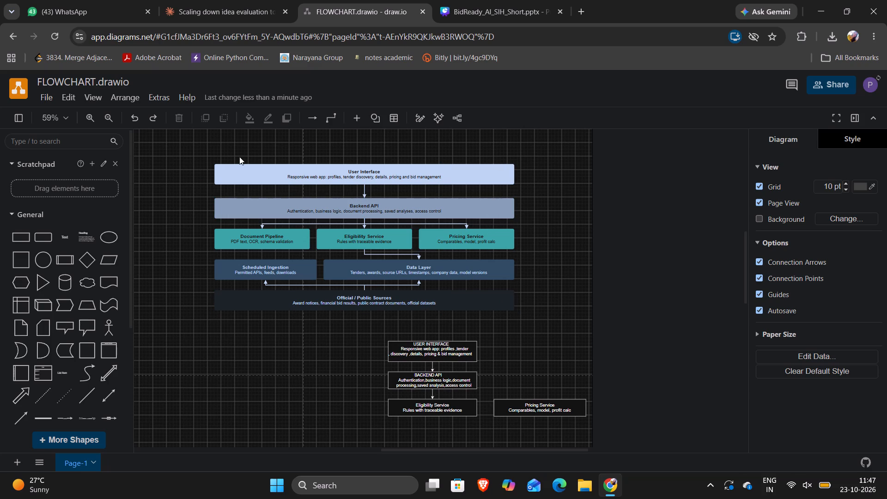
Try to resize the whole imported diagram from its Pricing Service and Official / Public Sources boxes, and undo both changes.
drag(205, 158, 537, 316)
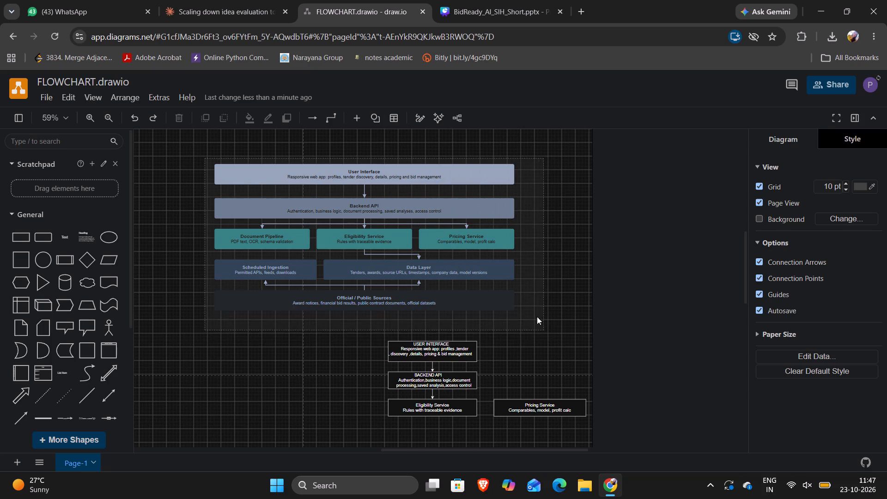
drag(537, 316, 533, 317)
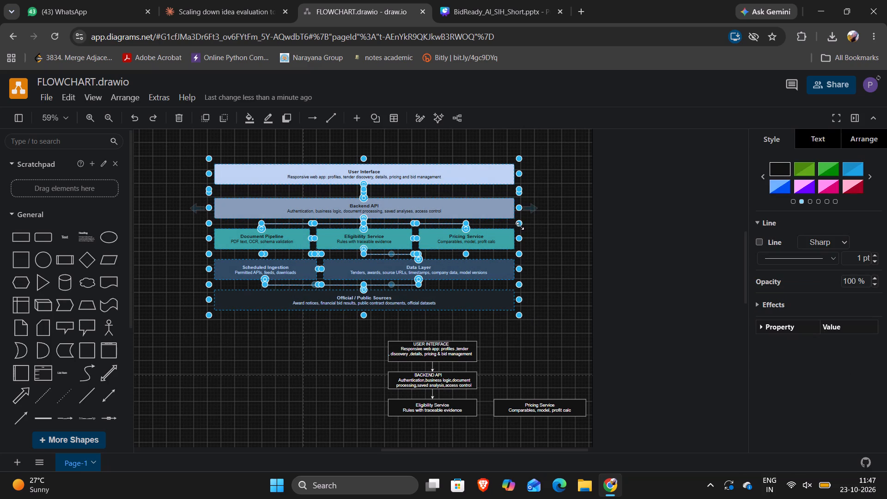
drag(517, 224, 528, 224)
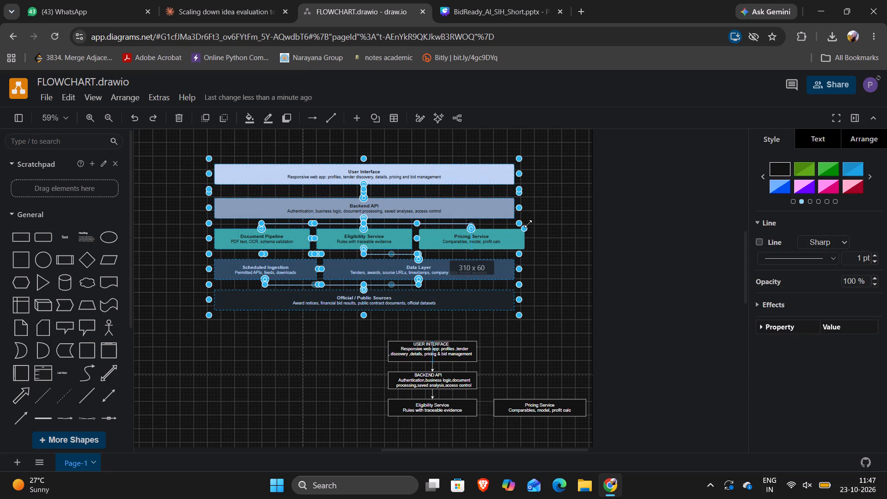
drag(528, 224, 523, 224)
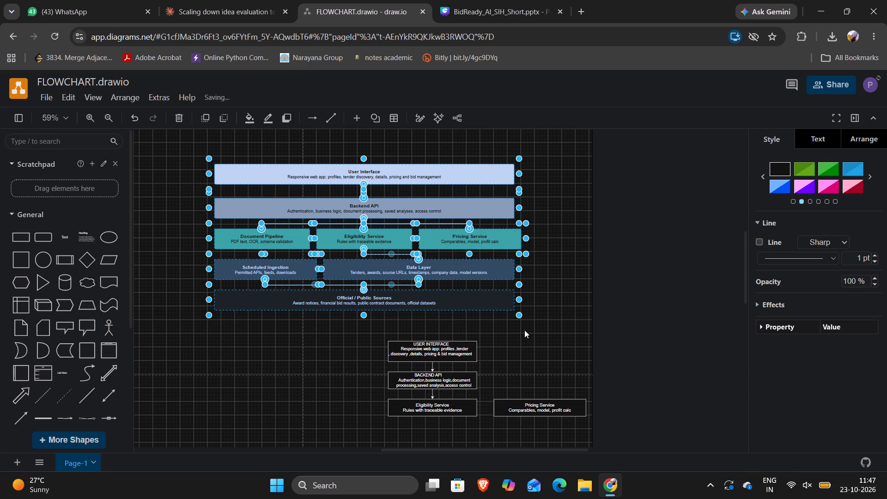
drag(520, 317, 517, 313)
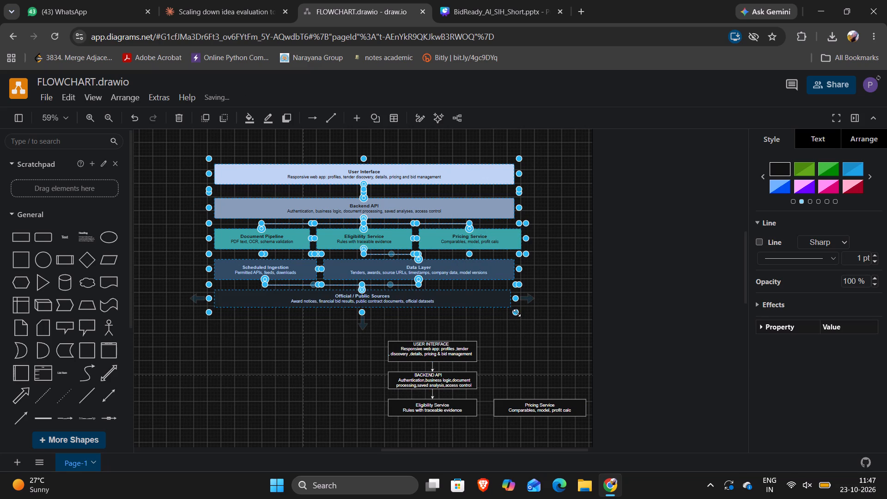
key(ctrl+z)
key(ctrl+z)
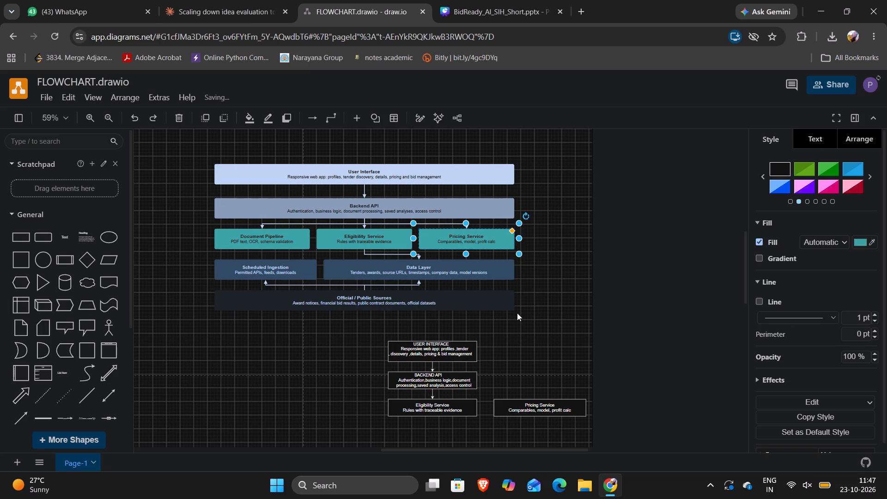
Undo the last repositioning of the coloured User Interface box above the Backend API box.
key(ctrl+z)
click(552, 323)
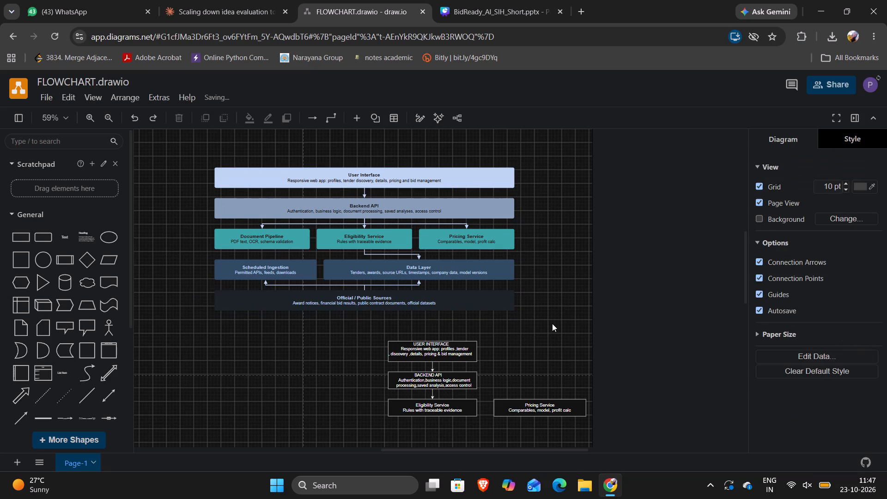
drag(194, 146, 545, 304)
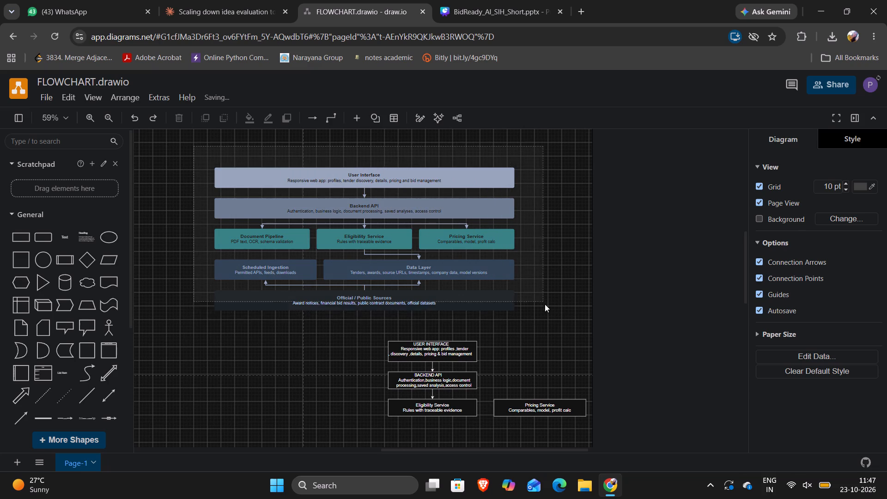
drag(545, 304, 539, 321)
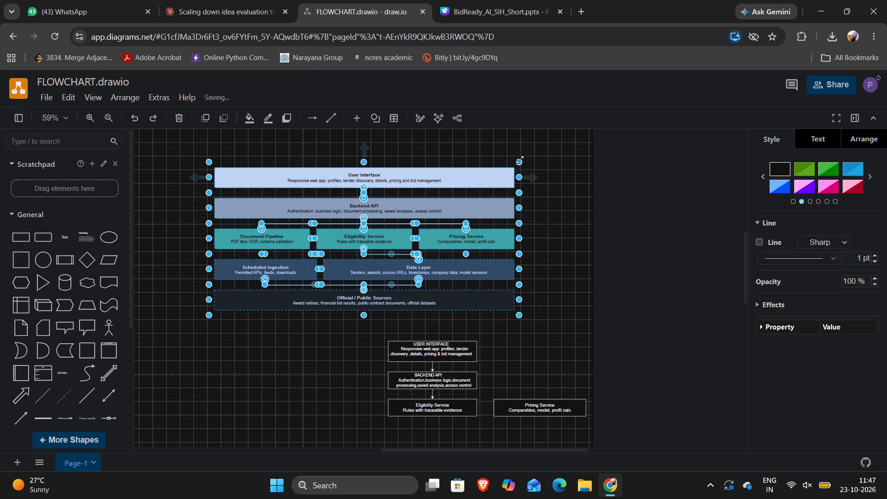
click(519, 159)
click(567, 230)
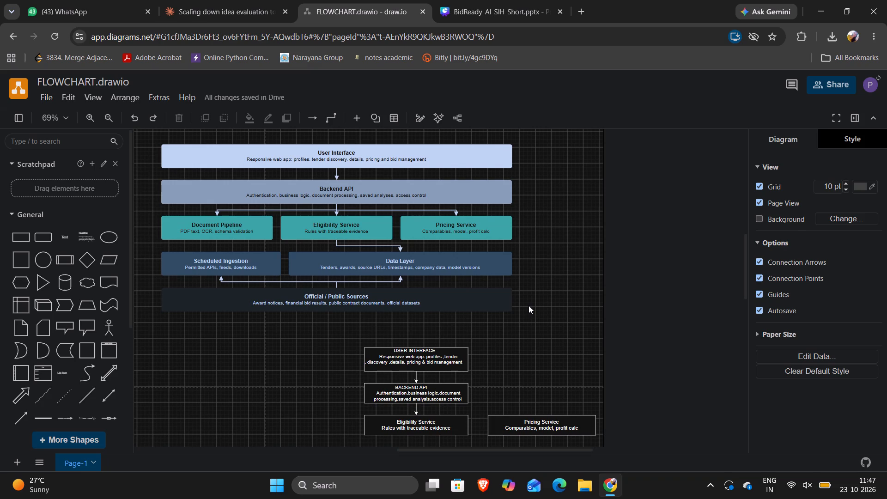
Move the complete imported diagram, from User Interface to Official / Public Sources, slightly up and left, away from the hand-drawn boxes.
scroll(529, 305, right, 1)
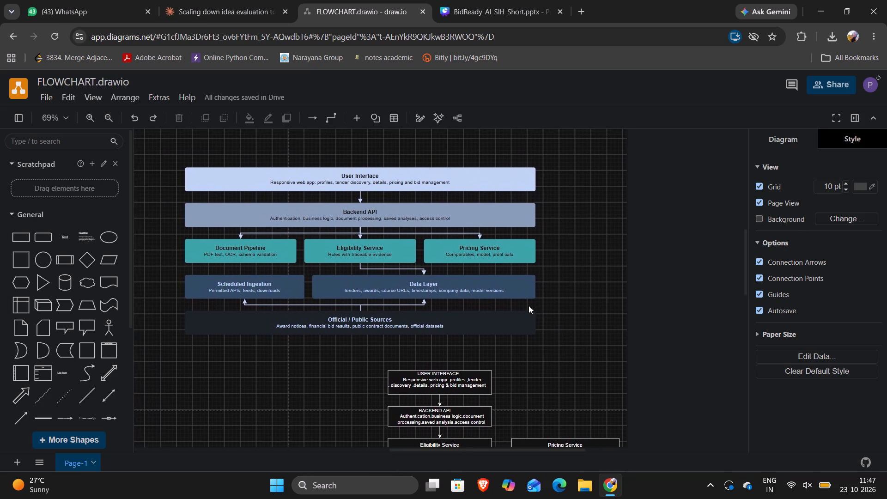
scroll(529, 305, right, 2)
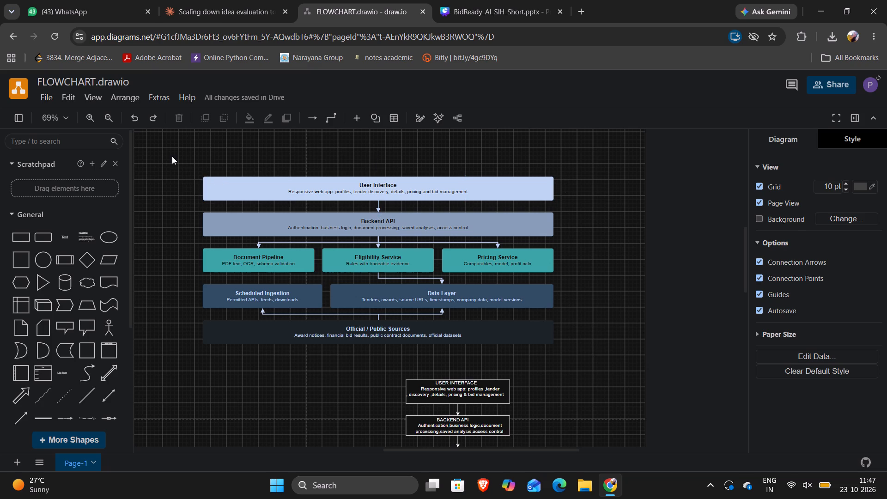
drag(172, 156, 589, 381)
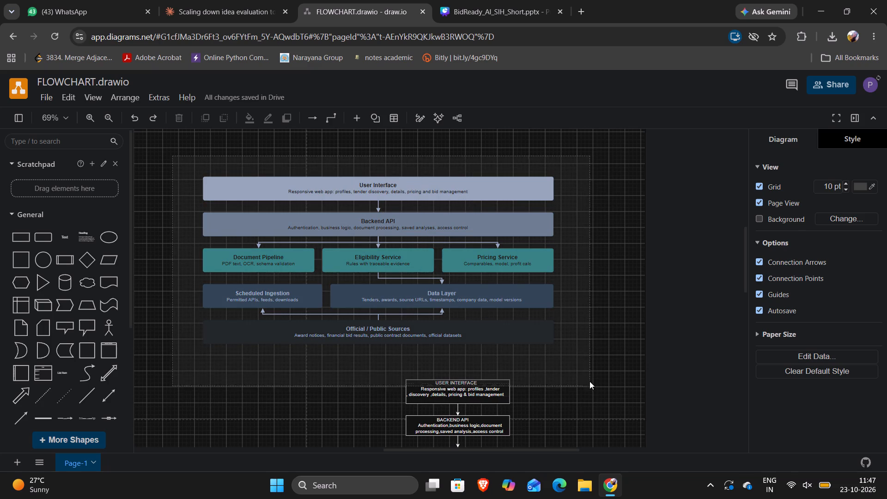
drag(589, 381, 593, 358)
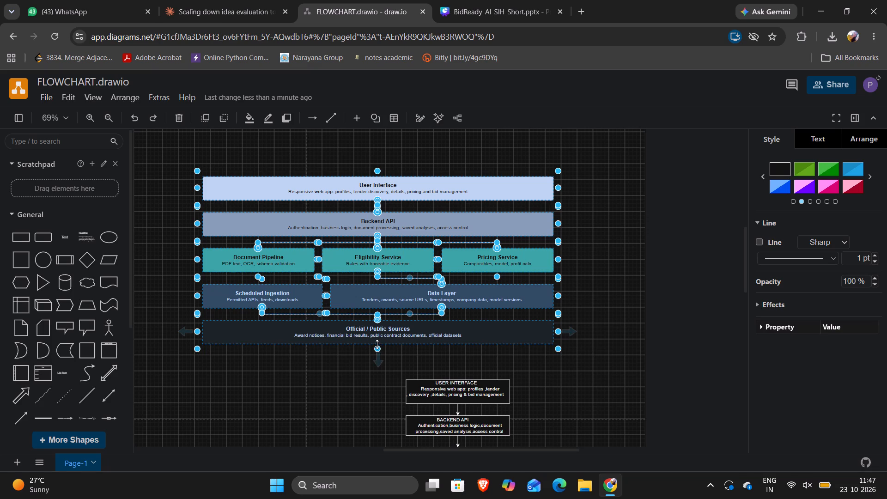
drag(377, 343, 373, 324)
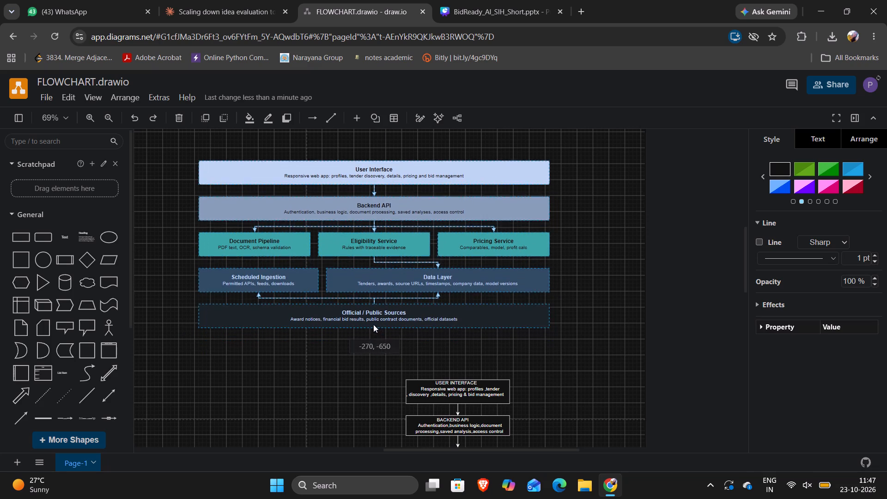
drag(373, 324, 352, 325)
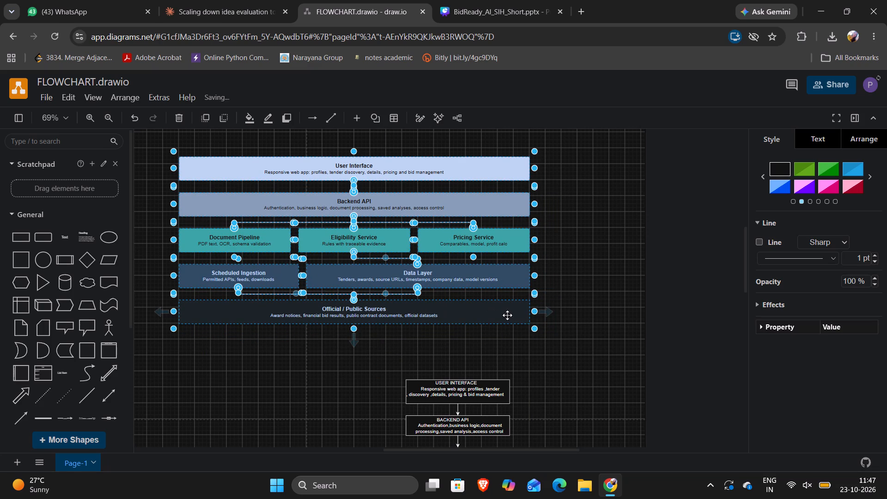
click(528, 323)
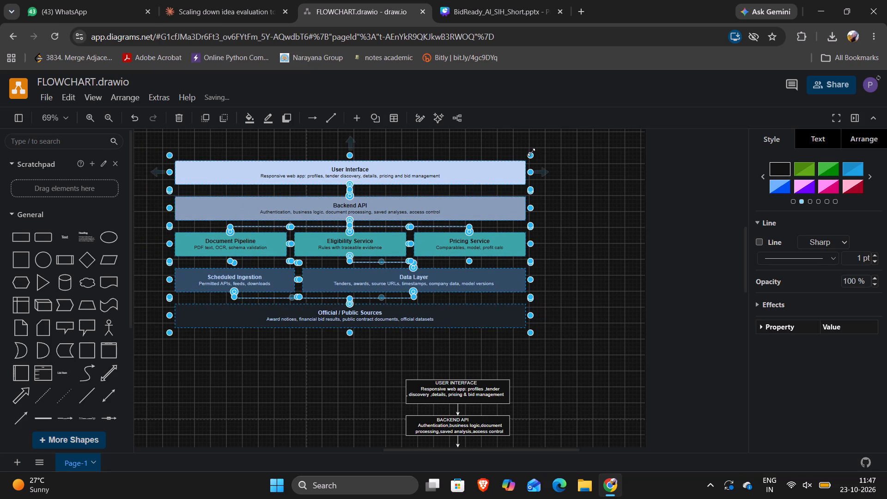
Widen the coloured User Interface box slightly past the right edge of the Backend API box.
drag(531, 152, 535, 153)
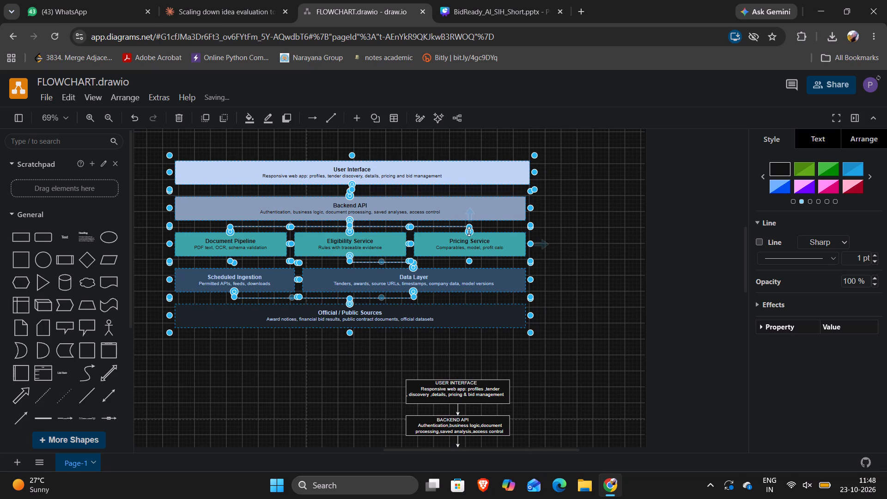
click(589, 317)
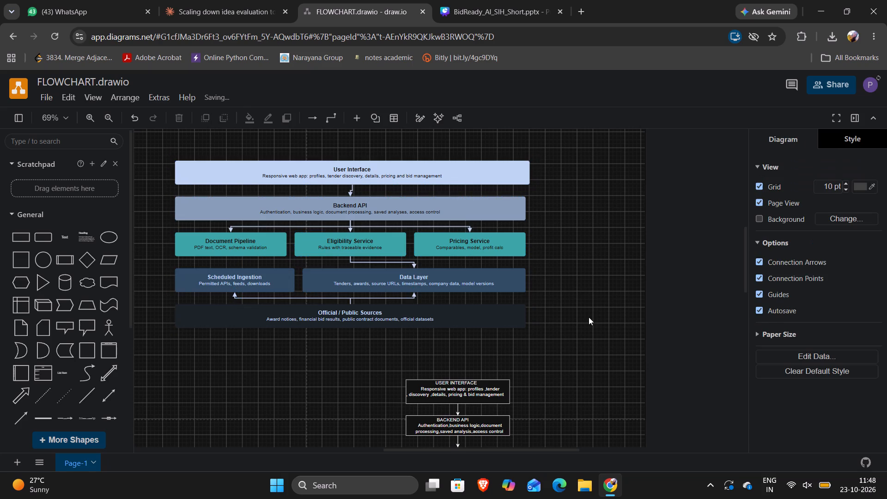
scroll(589, 317, down, 1)
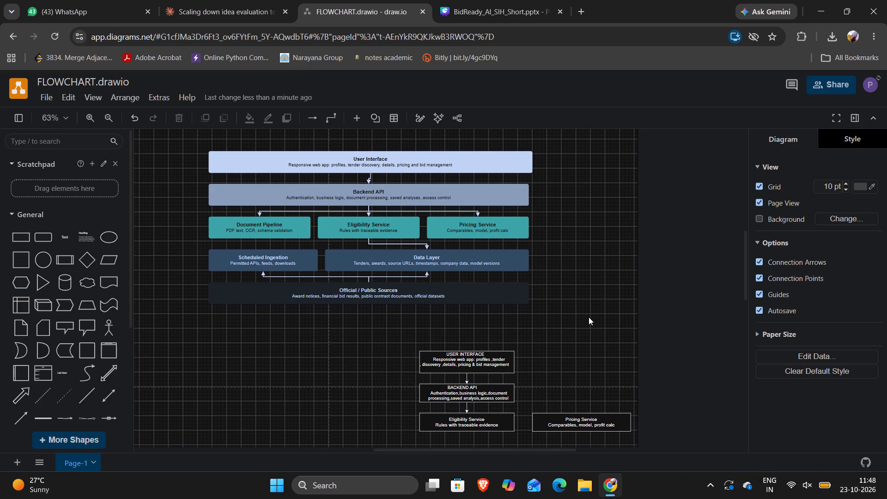
Examine the imported coloured diagram alongside the hand-drawn User Interface, Backend API, Eligibility Service and Pricing Service boxes.
scroll(589, 317, down, 1)
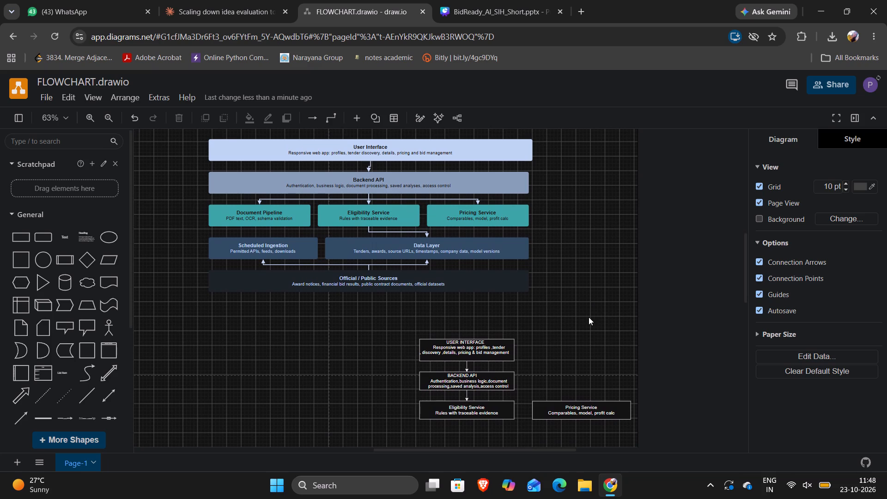
scroll(589, 317, up, 1)
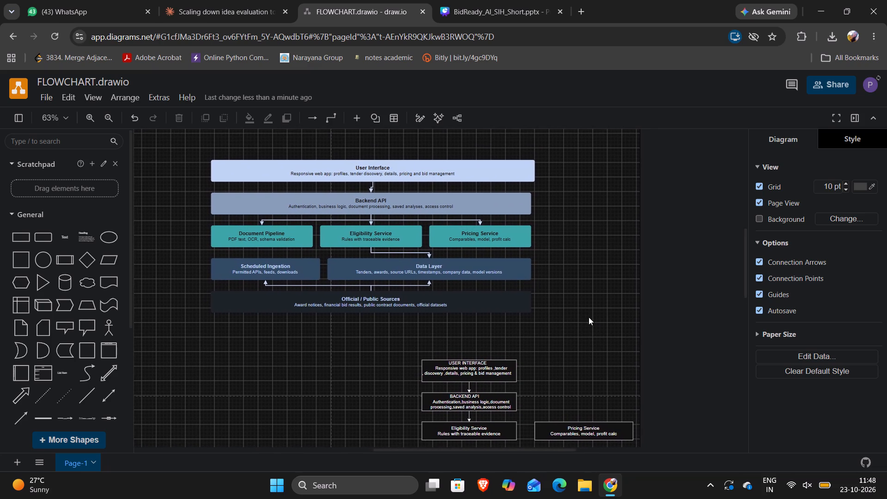
scroll(589, 317, up, 1)
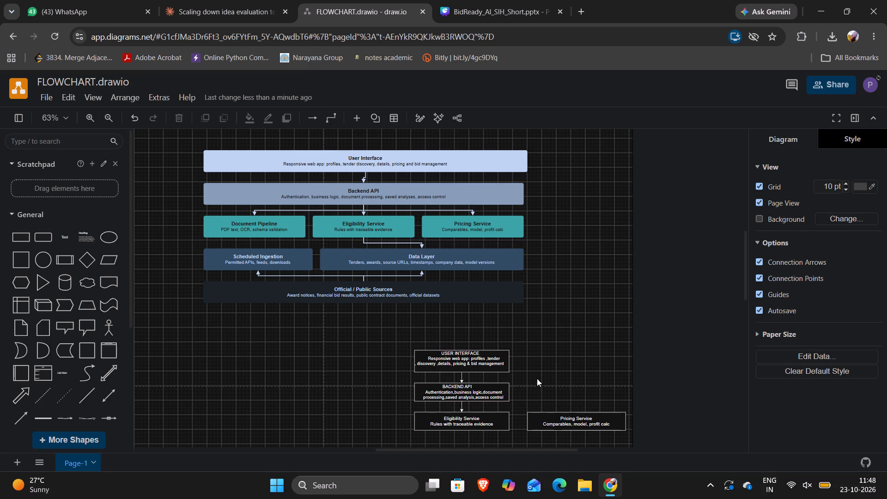
scroll(539, 373, down, 2)
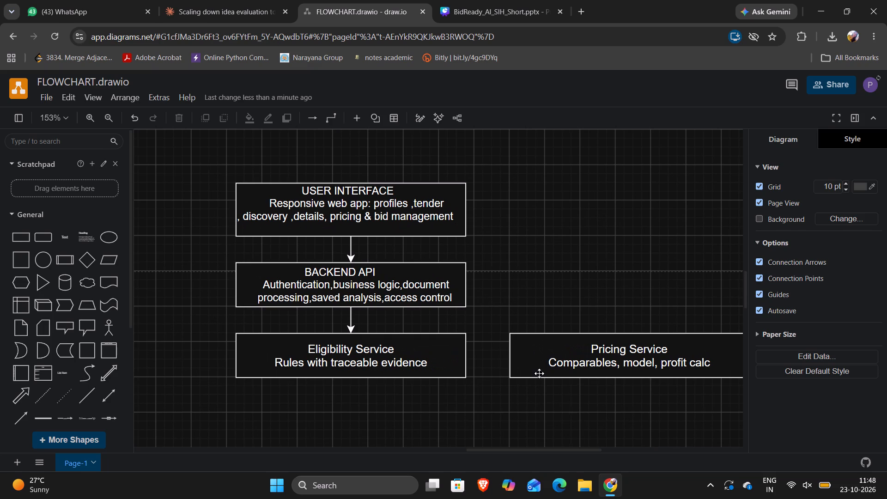
scroll(539, 373, right, 2)
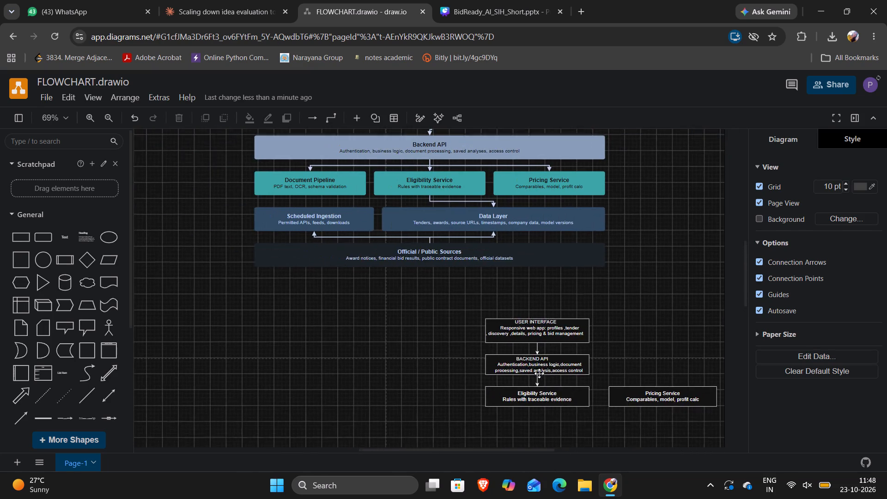
scroll(539, 373, up, 2)
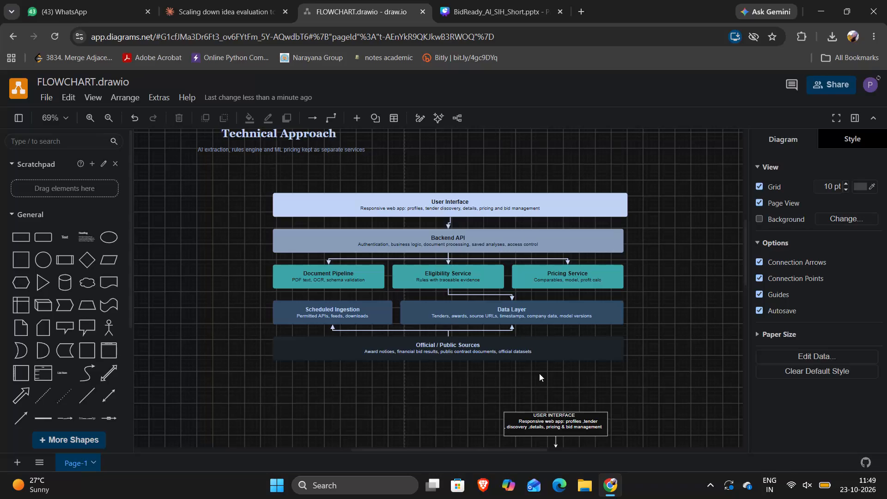
scroll(539, 373, up, 1)
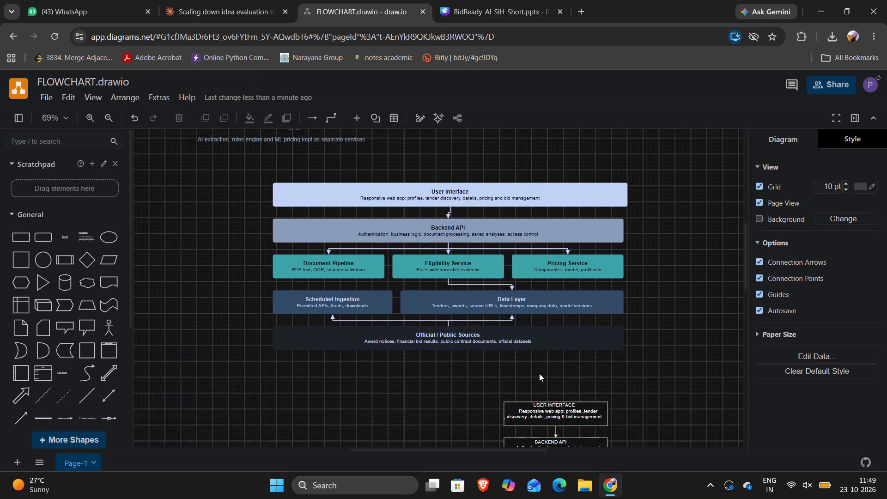
scroll(539, 373, up, 1)
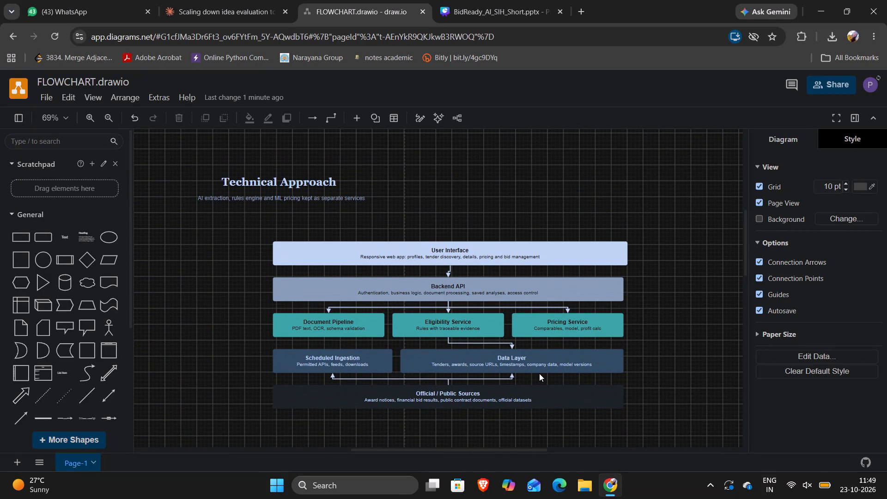
scroll(539, 373, down, 3)
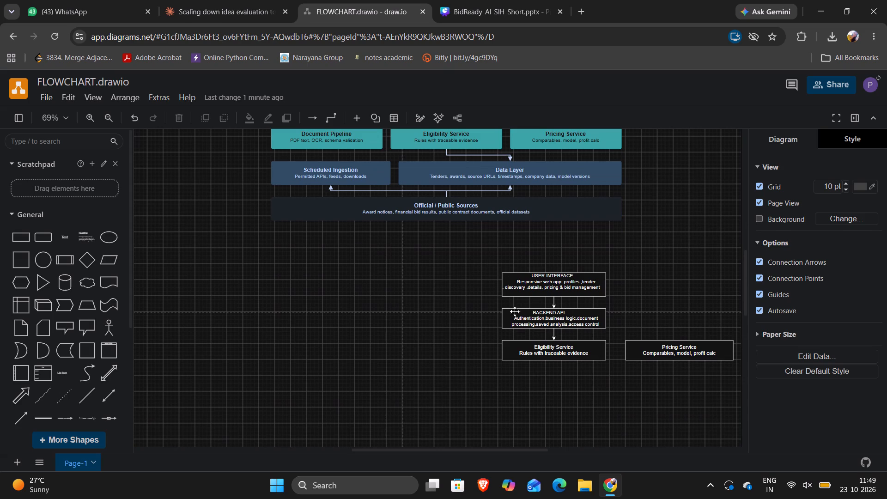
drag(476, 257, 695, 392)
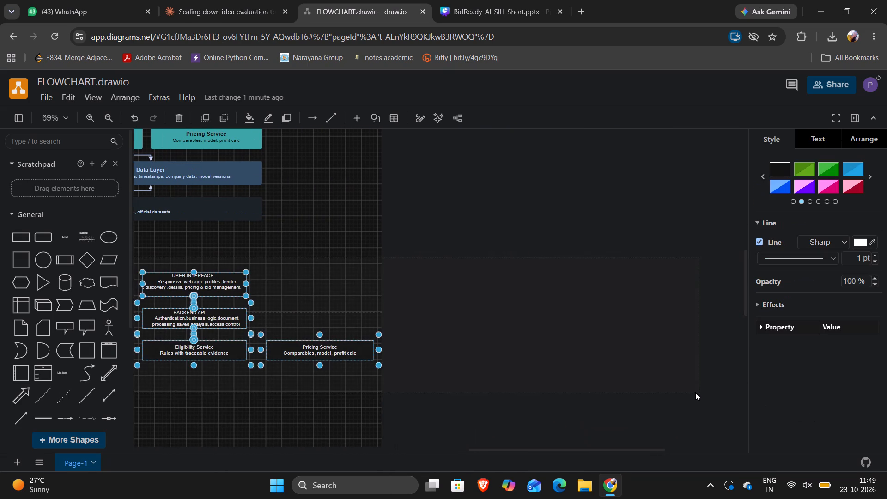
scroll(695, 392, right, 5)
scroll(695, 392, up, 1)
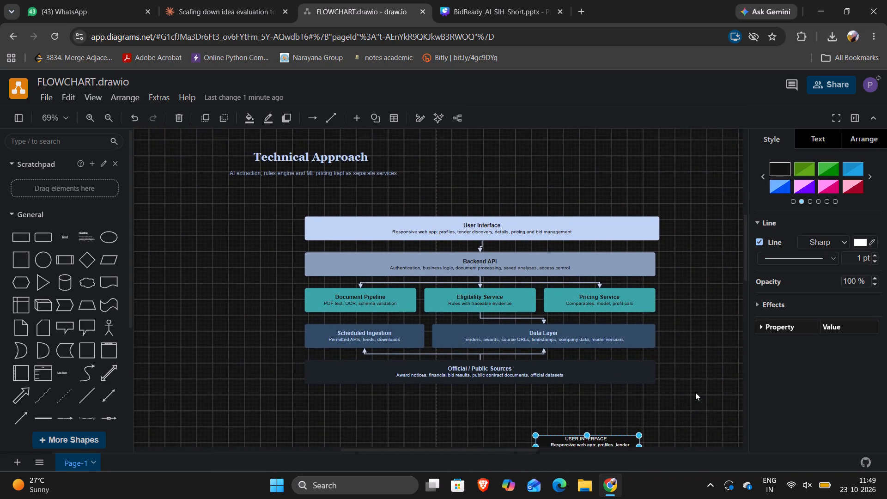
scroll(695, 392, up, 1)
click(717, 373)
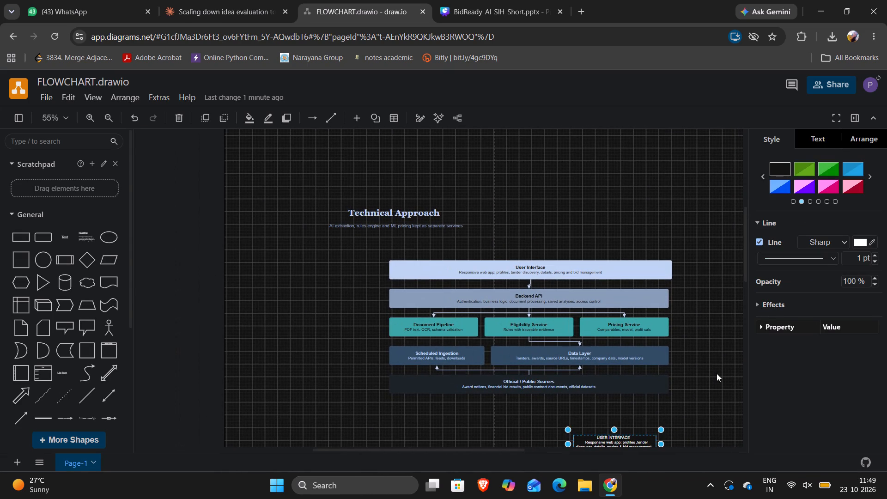
Delete the imported Technical Approach title and the AI extraction subtitle beneath it.
scroll(717, 373, down, 1)
scroll(716, 333, down, 1)
scroll(716, 333, up, 1)
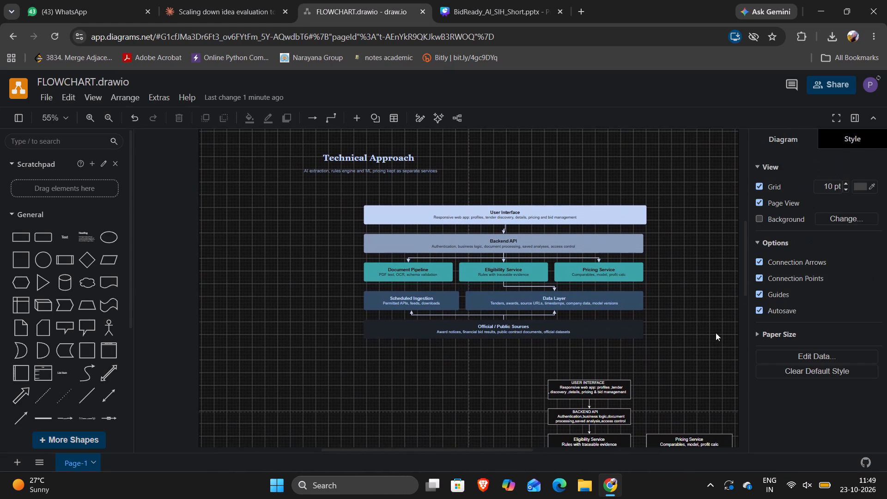
scroll(716, 333, up, 1)
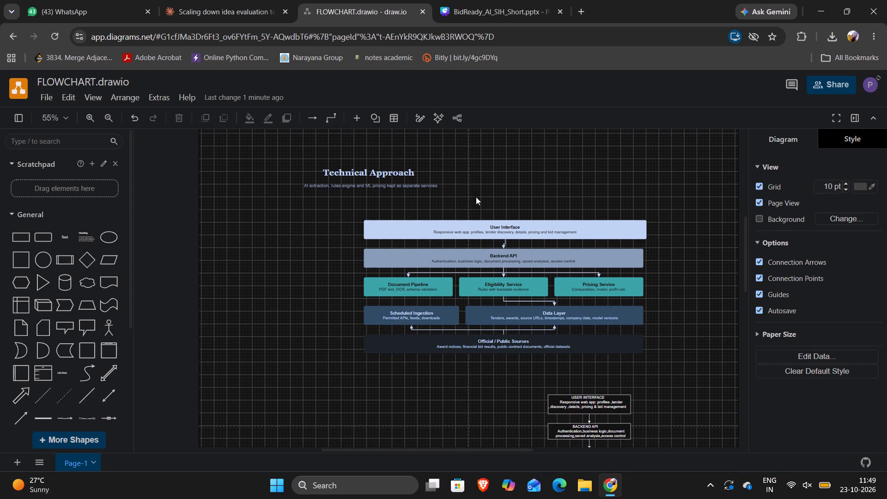
drag(453, 195, 293, 155)
key(BackSpace)
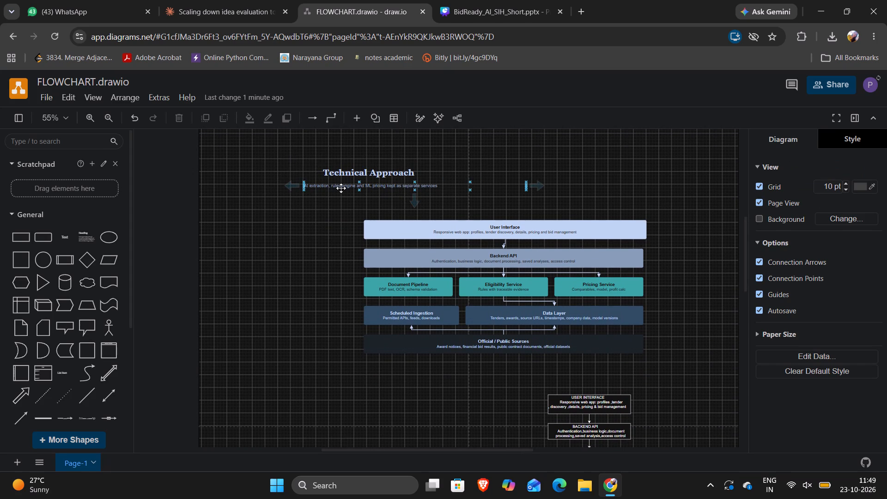
click(380, 167)
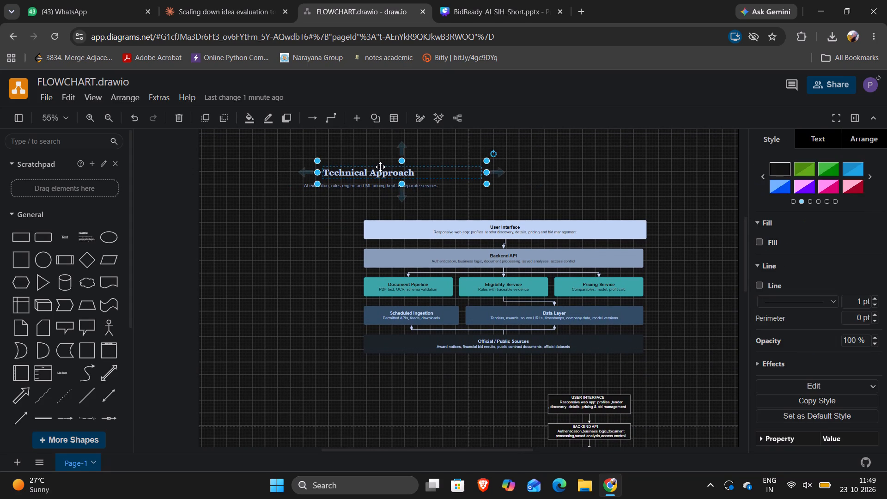
key(BackSpace)
click(382, 189)
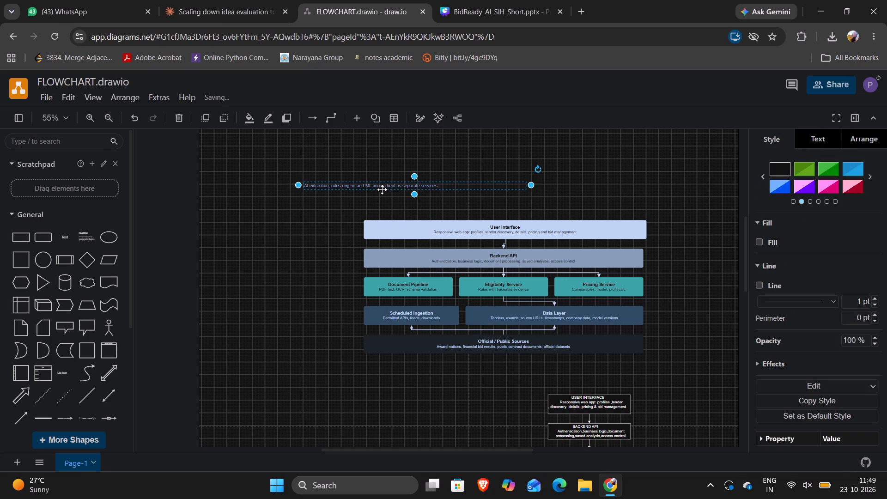
key(BackSpace)
Delete the whole coloured imported diagram, from User Interface to Official / Public Sources, with its connectors, keeping the hand-drawn boxes.
click(589, 240)
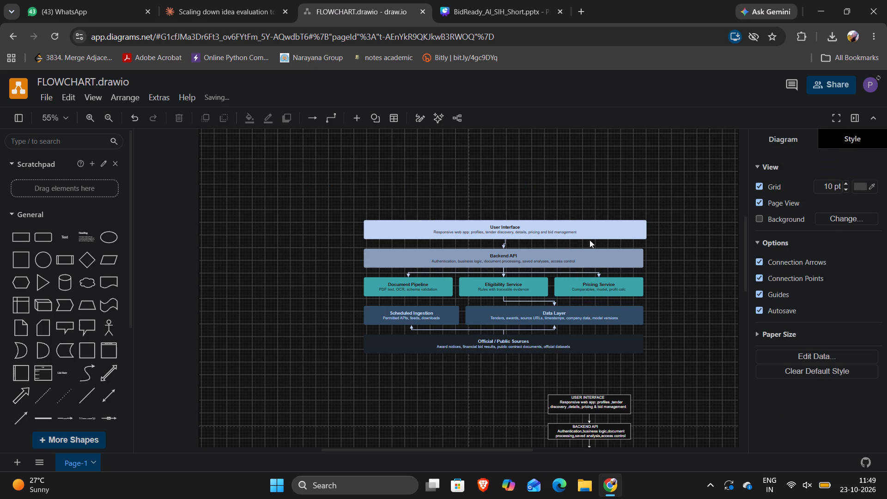
key(BackSpace)
key(BackSpace)
key(BackSpace)
key(BackSpace)
key(BackSpace)
key(BackSpace)
drag(358, 212, 447, 353)
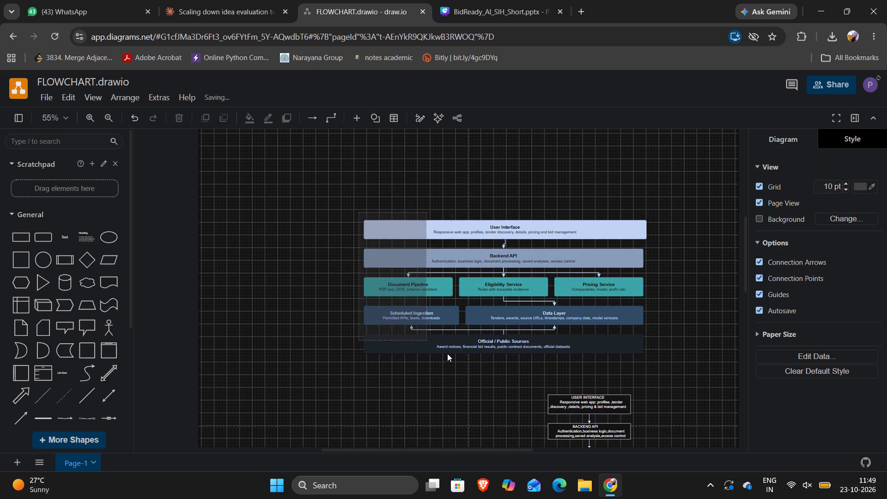
drag(447, 353, 656, 357)
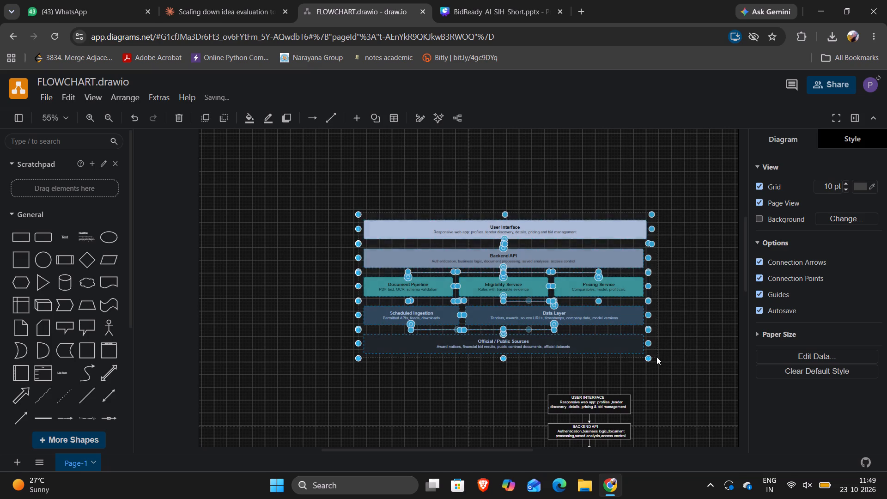
key(BackSpace)
click(561, 189)
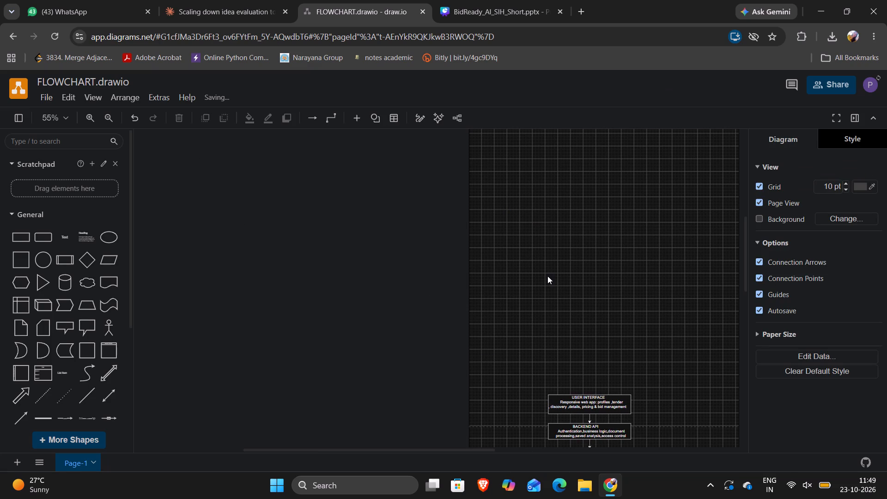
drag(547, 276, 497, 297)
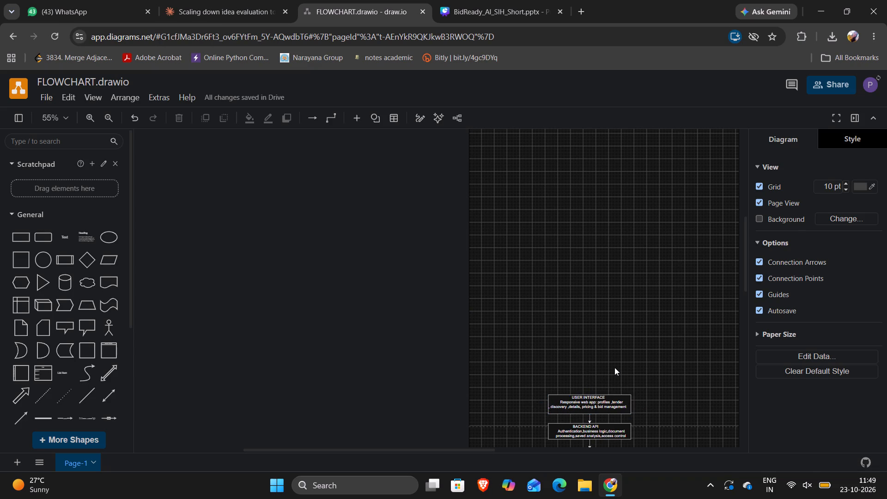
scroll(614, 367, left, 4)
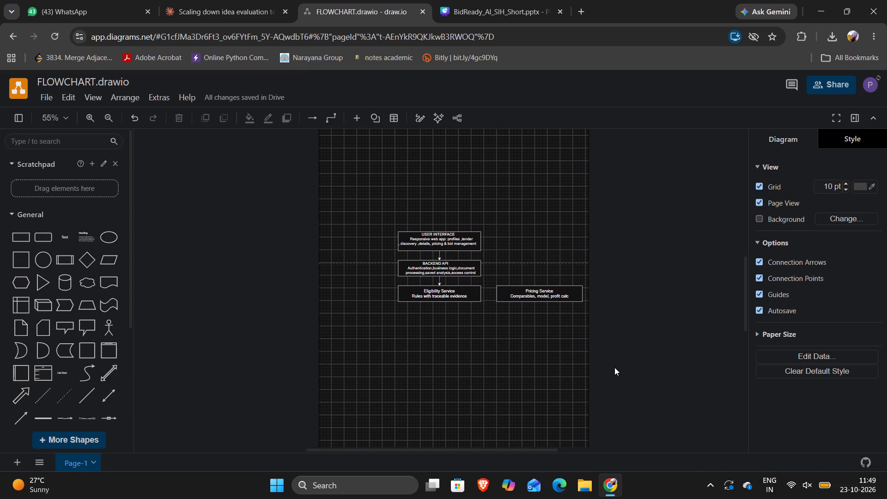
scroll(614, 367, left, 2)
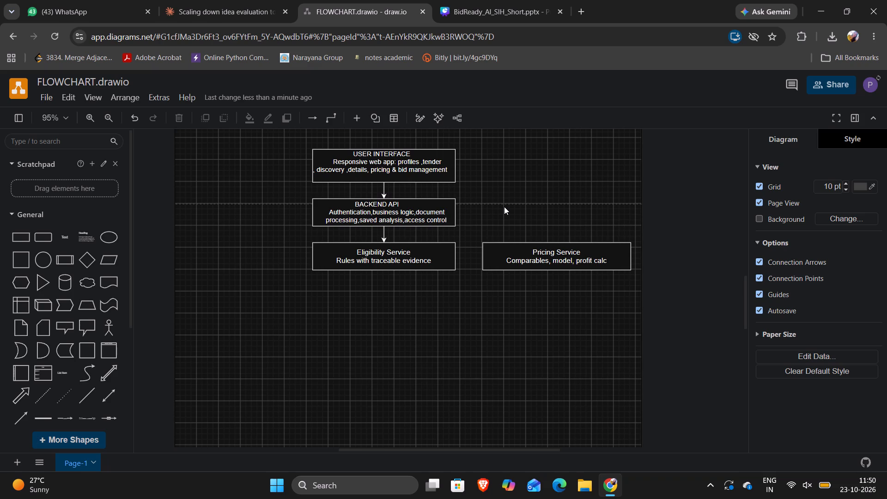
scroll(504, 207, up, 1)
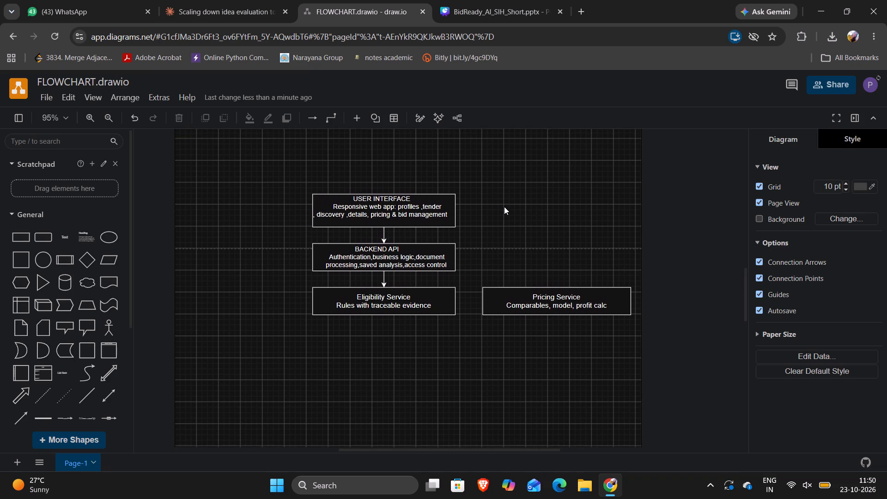
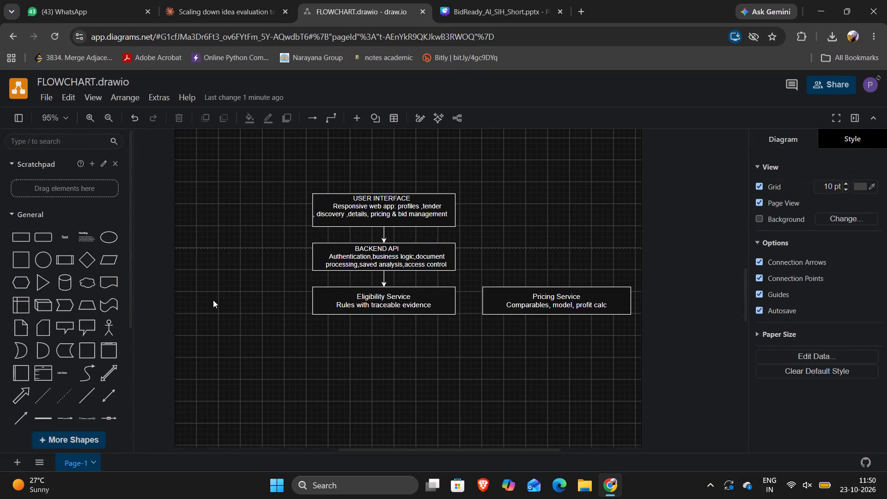
Add a new empty rectangle to the flowchart alongside the existing Eligibility Service and Pricing Service boxes.
right_click(213, 300)
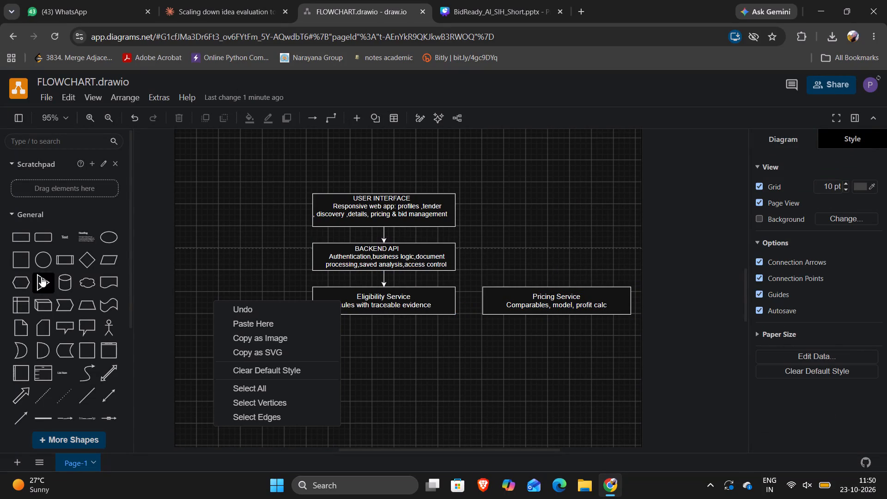
click(24, 231)
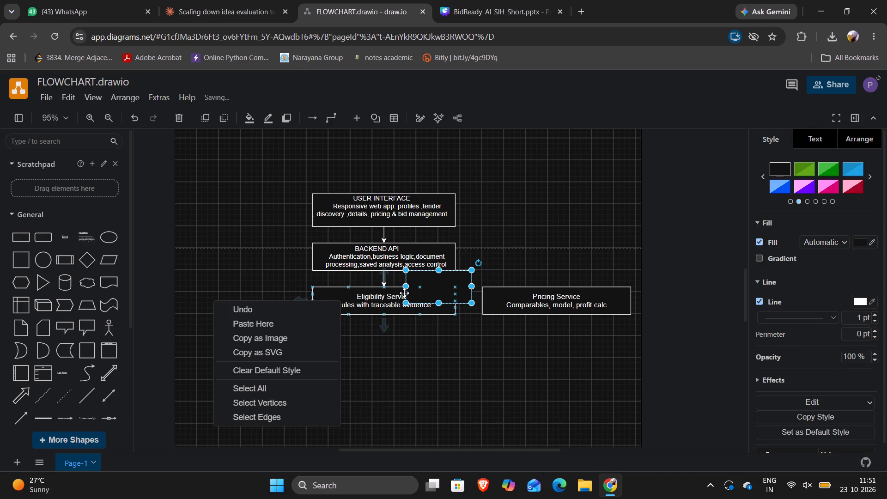
Move the empty box off the Eligibility Service box into the free space to its left, roughly level with it.
drag(420, 291, 200, 305)
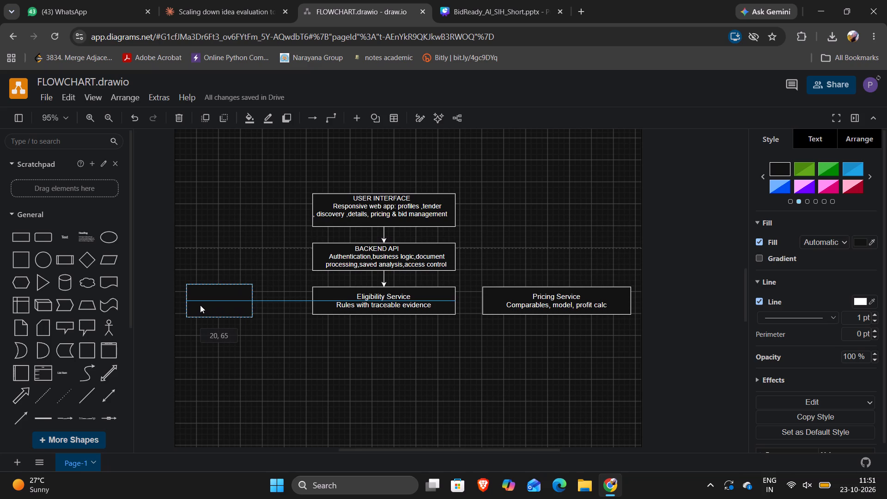
drag(200, 305, 207, 303)
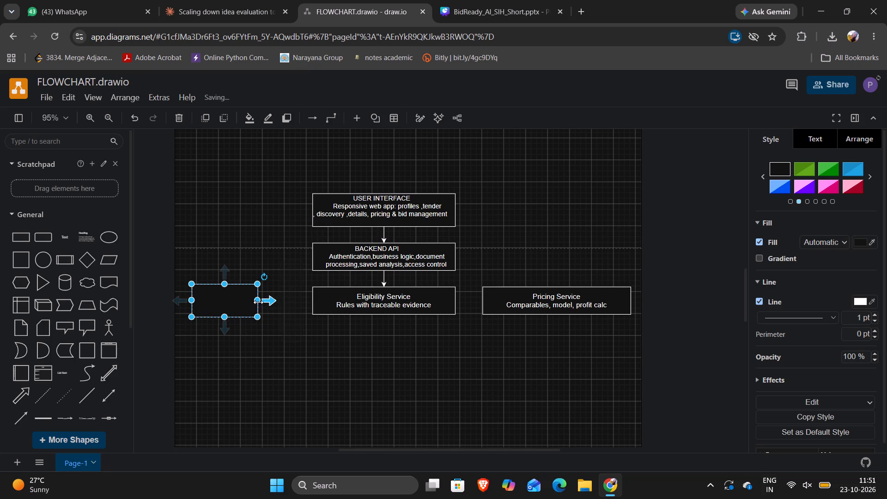
Resize the empty box beside Eligibility Service to 210 x 50, nearly filling the space between the page edge and that box.
drag(258, 302, 295, 306)
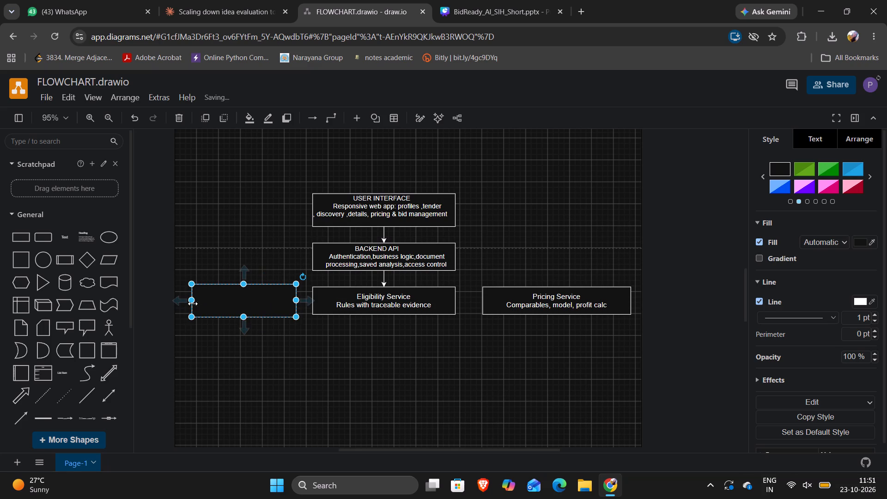
drag(189, 298, 177, 300)
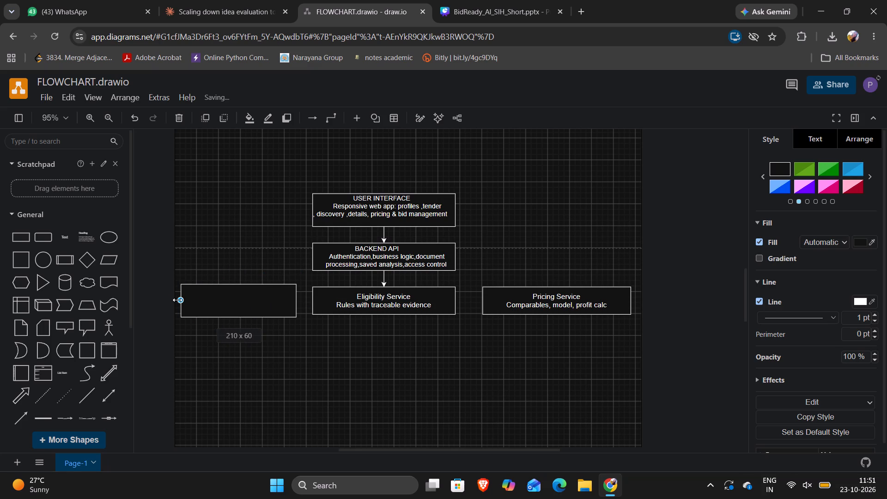
drag(177, 300, 178, 300)
click(237, 282)
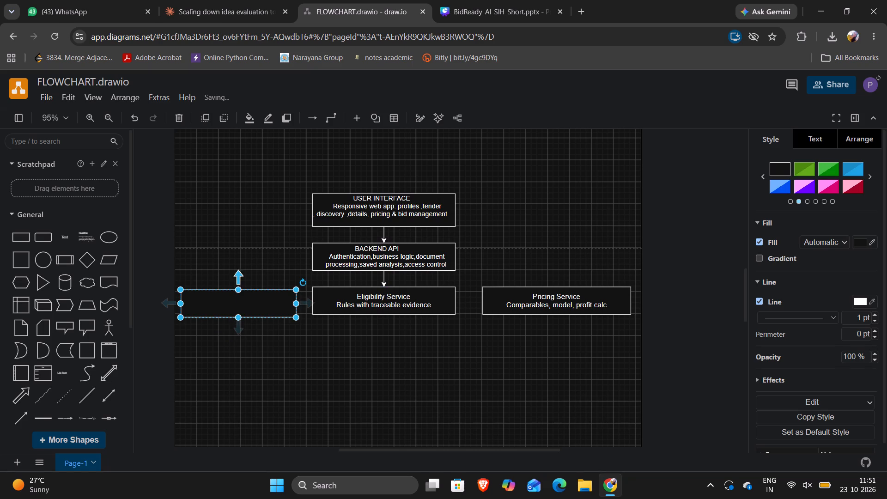
drag(237, 316, 239, 313)
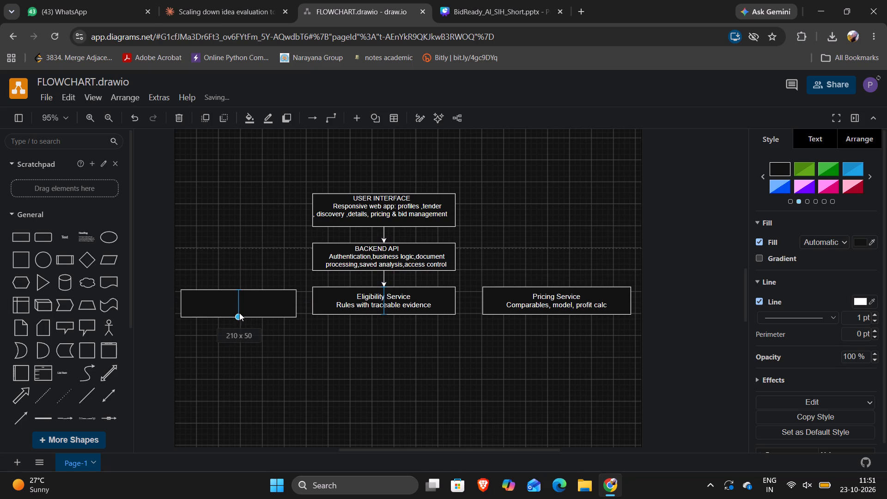
drag(239, 313, 240, 311)
drag(240, 311, 240, 312)
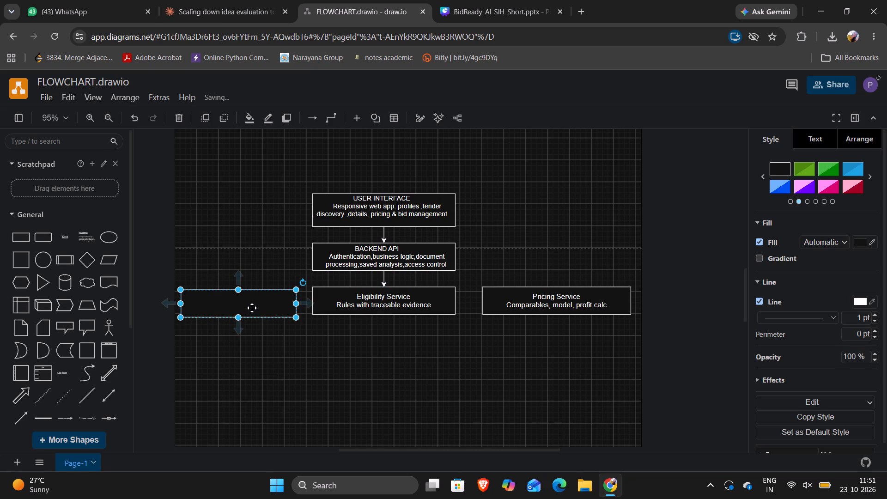
Nudge the empty box up so it lines up level with the Eligibility Service box beside it.
click(252, 308)
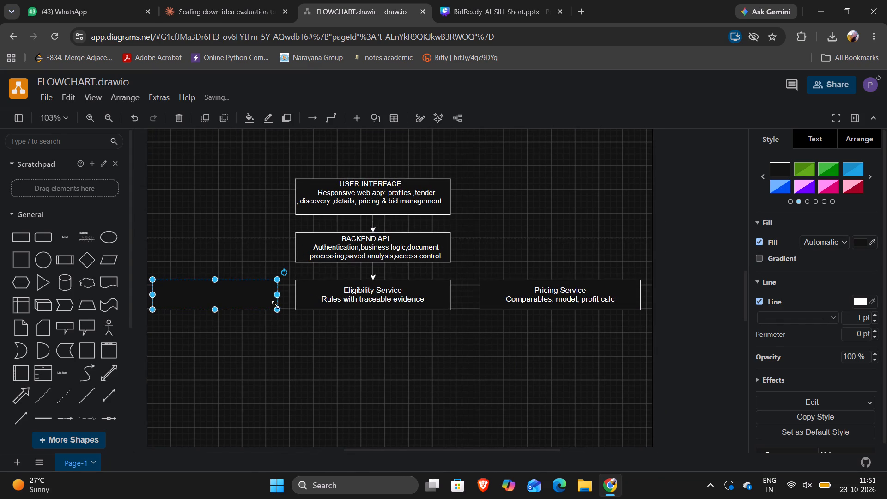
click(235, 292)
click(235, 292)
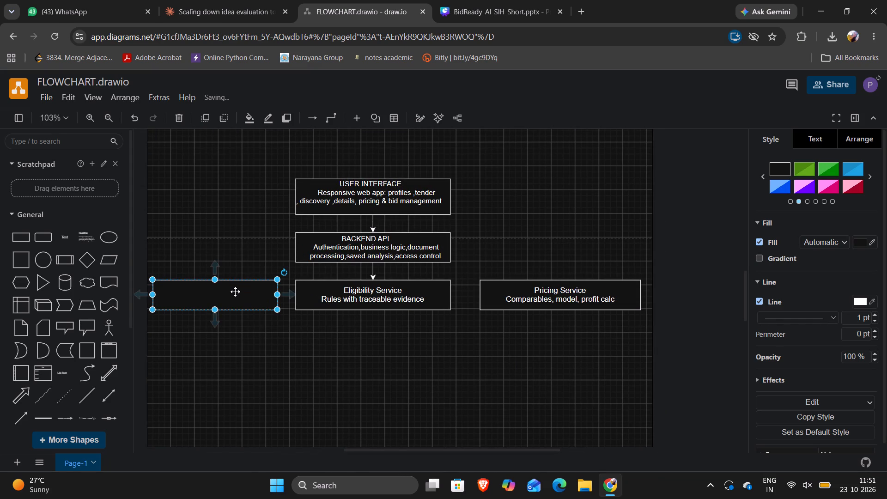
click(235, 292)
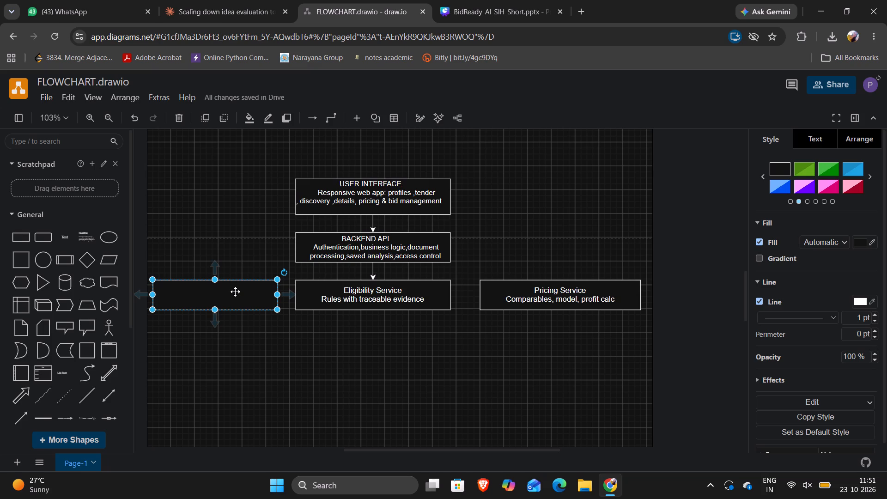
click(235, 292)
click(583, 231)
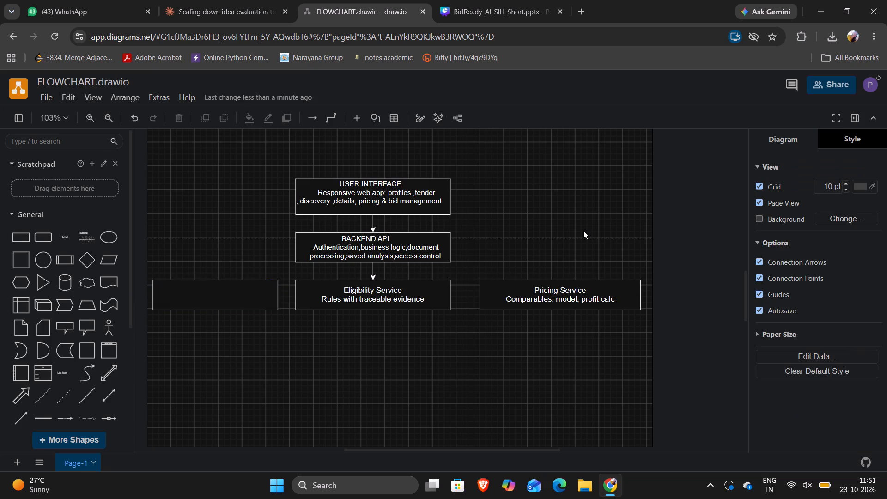
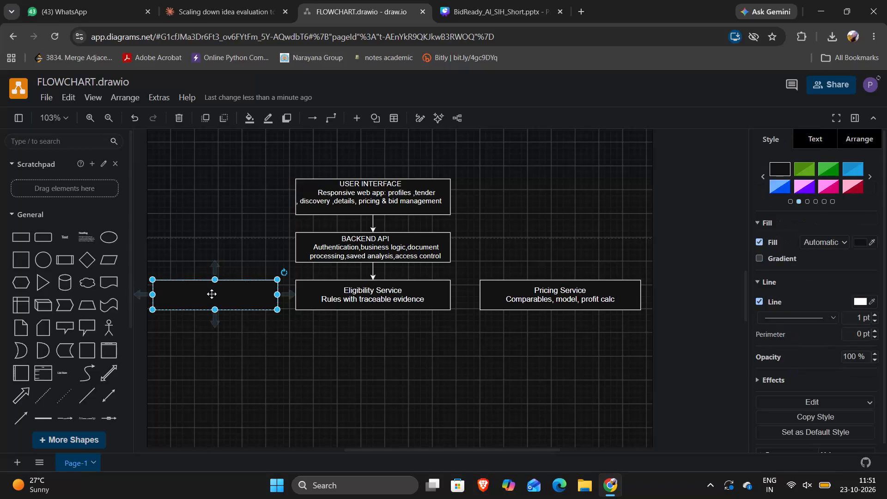
Paste the copied label "Document Pipeline" with "PDF text, OCR, schema validation" into the empty box beside Eligibility Service.
double_click(206, 297)
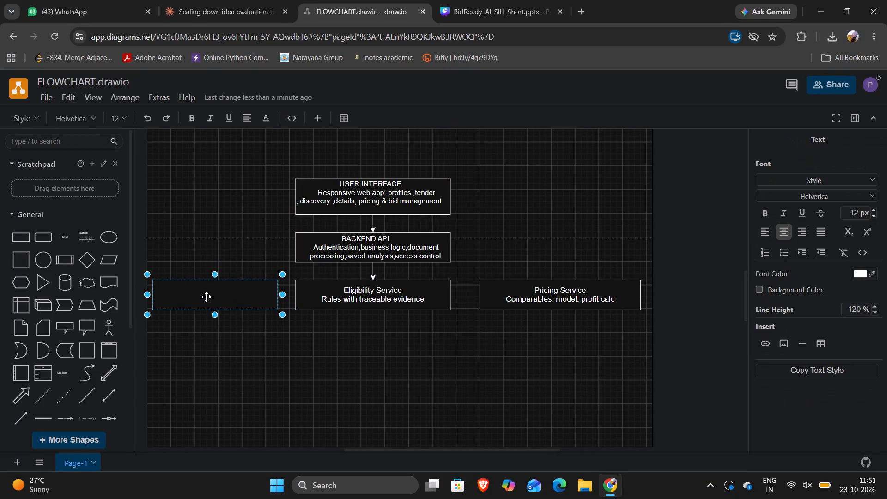
key(ctrl+v)
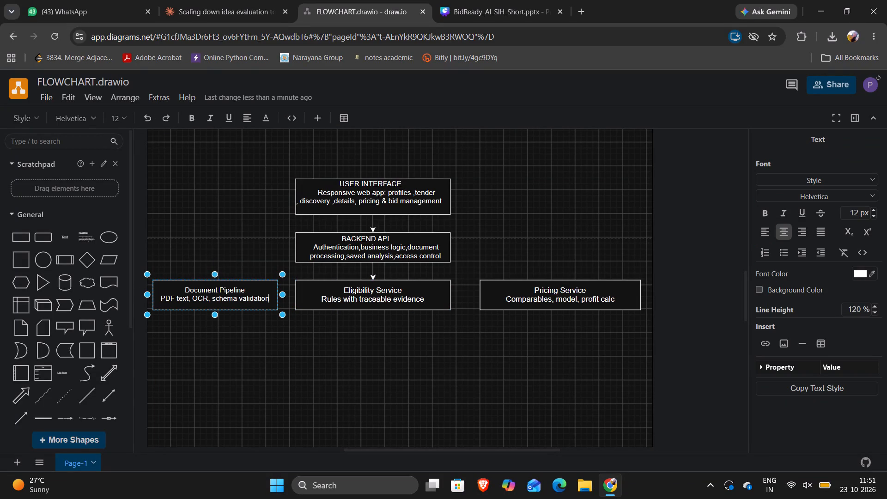
click(363, 315)
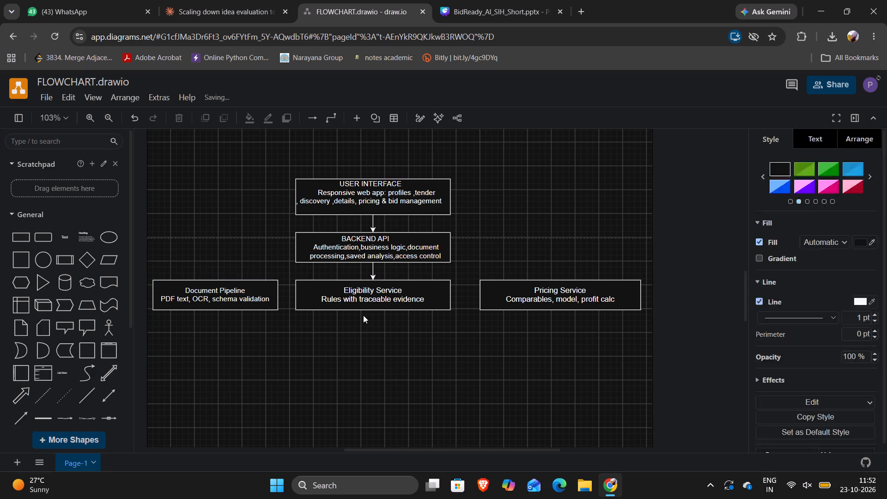
click(369, 315)
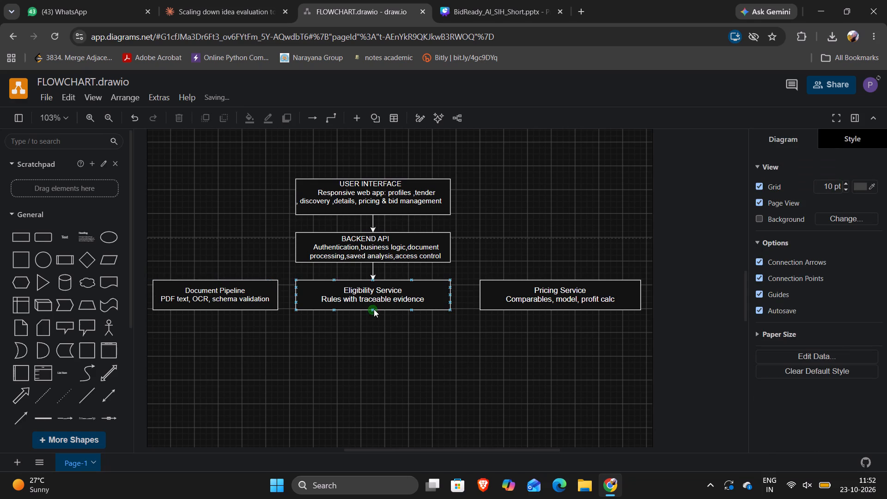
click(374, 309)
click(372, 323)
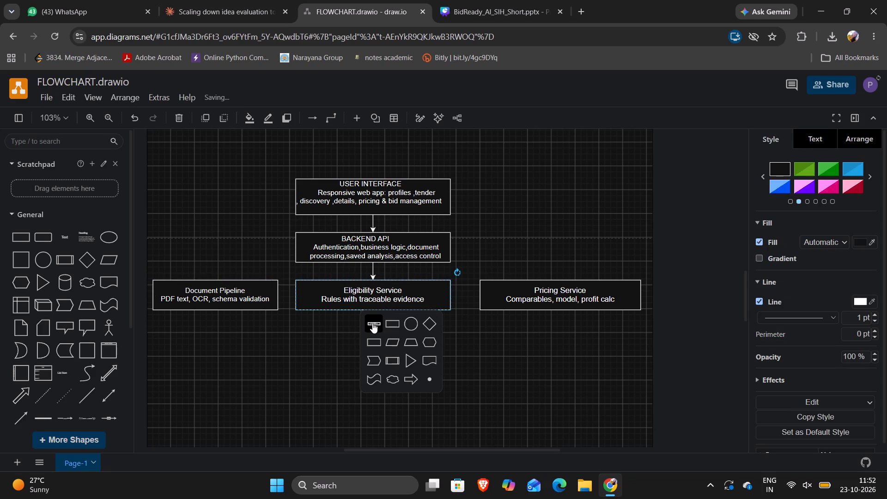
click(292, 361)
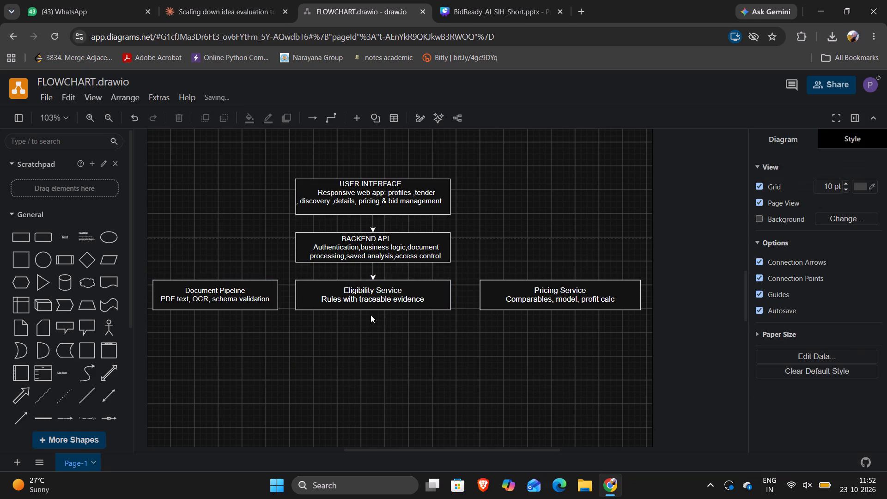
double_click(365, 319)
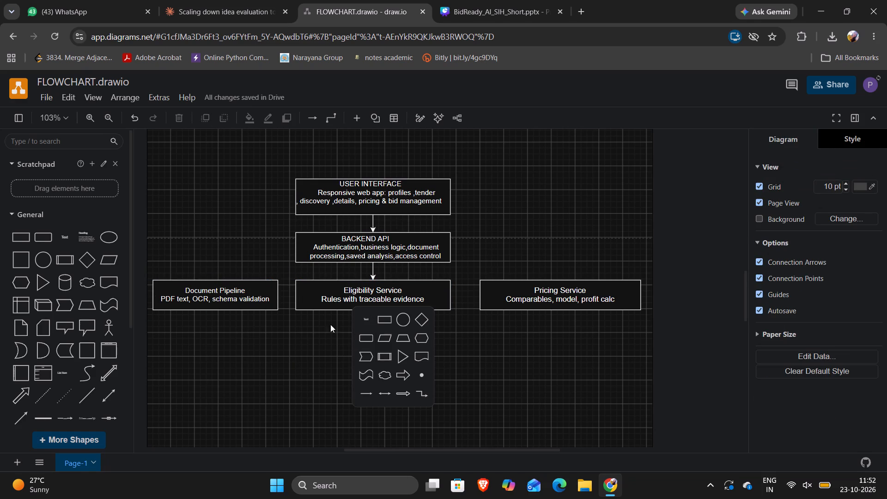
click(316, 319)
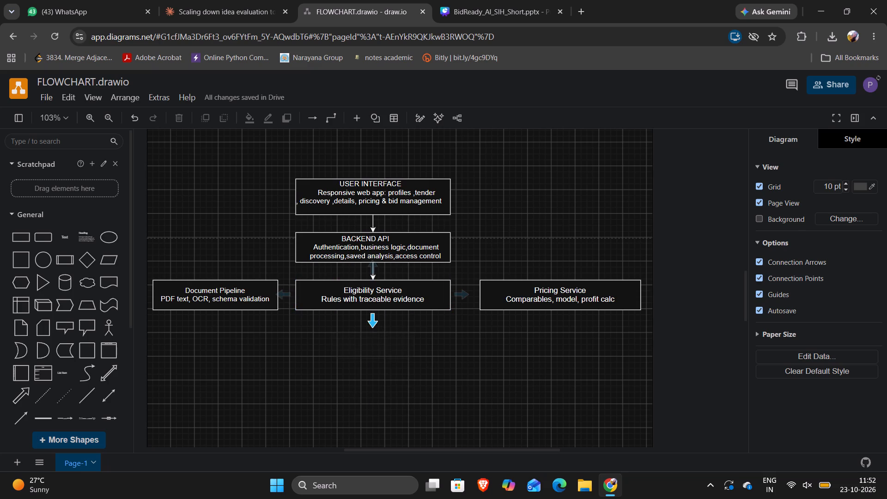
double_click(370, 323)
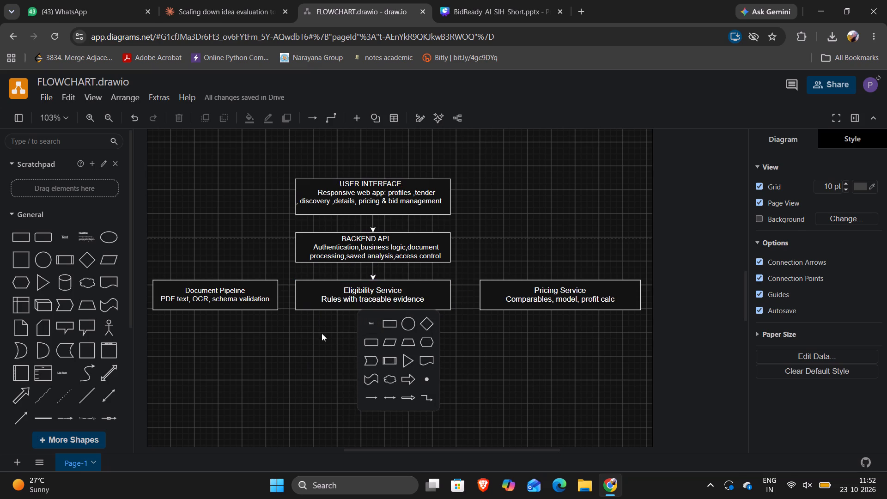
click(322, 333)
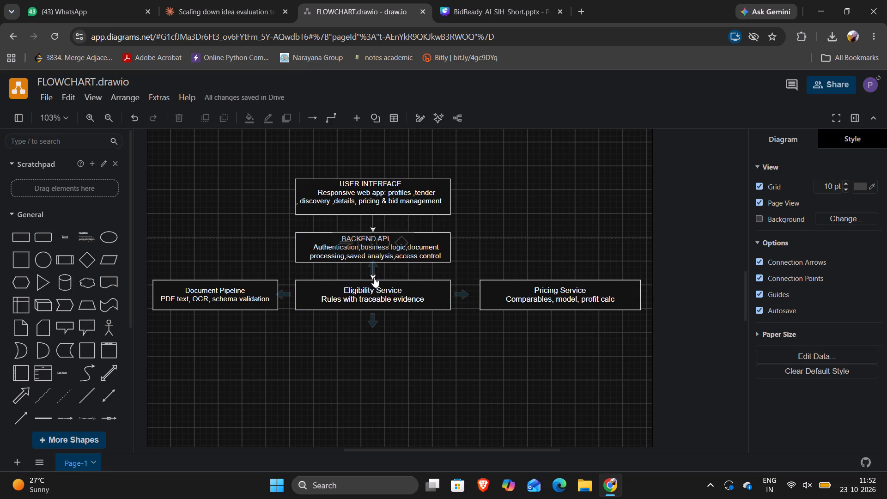
Copy the arrow between Backend API and Eligibility Service and place the duplicate pointing down from the bottom centre of Eligibility Service.
click(374, 277)
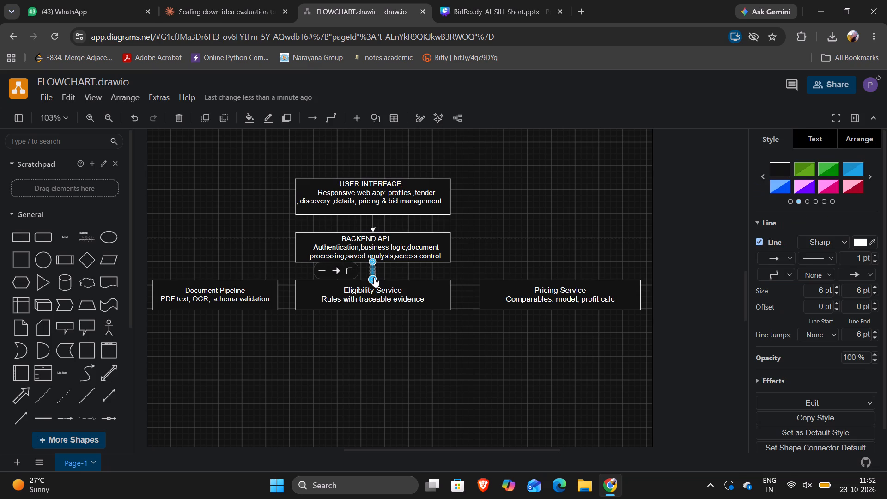
key(ctrl+c)
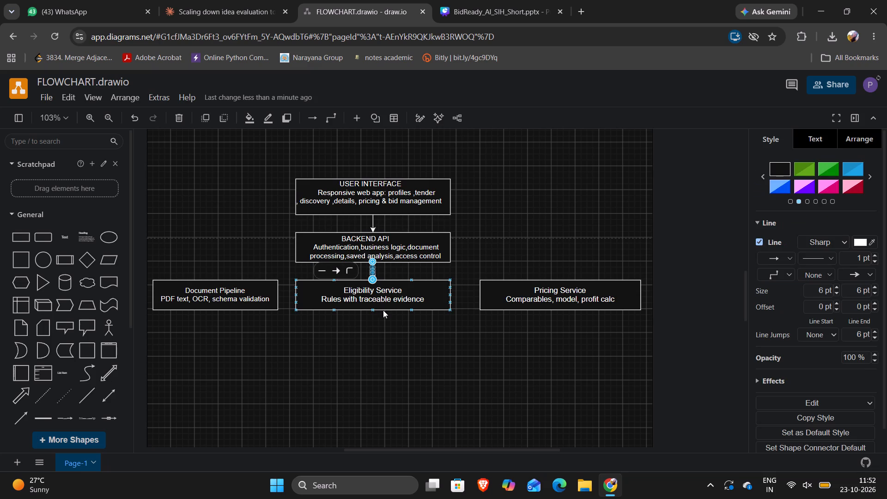
click(374, 313)
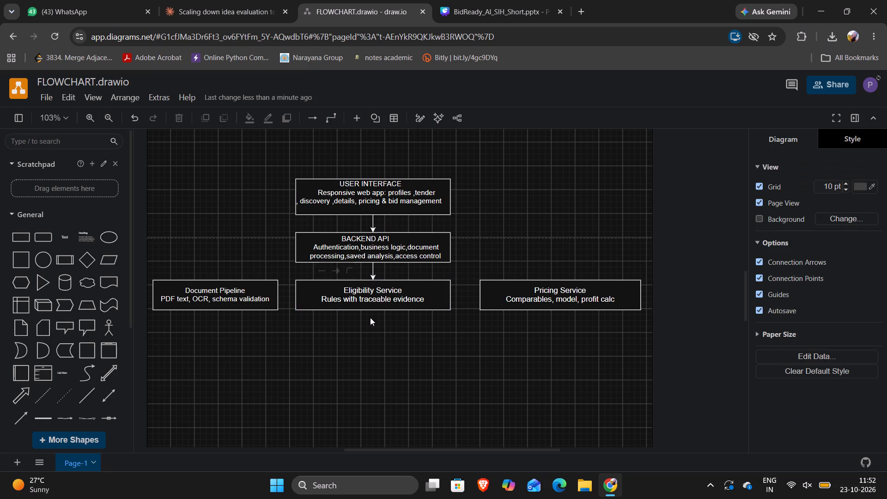
click(370, 317)
key(ctrl+v)
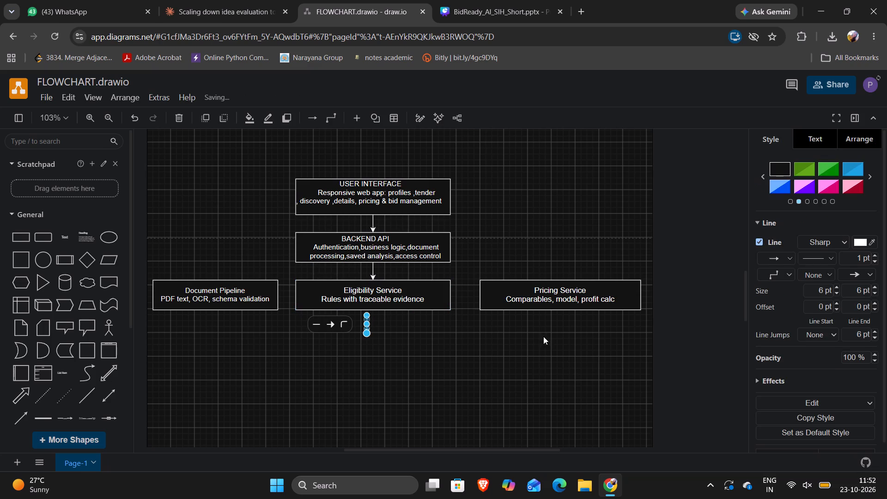
click(485, 326)
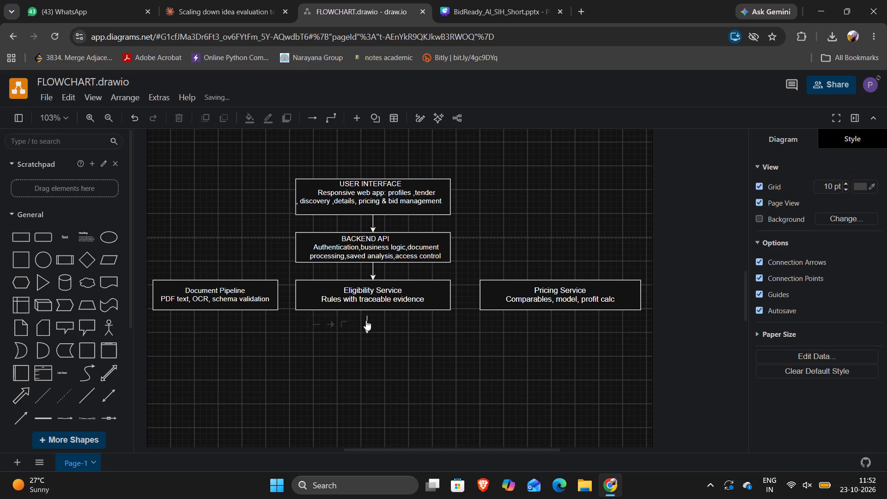
drag(366, 320, 371, 315)
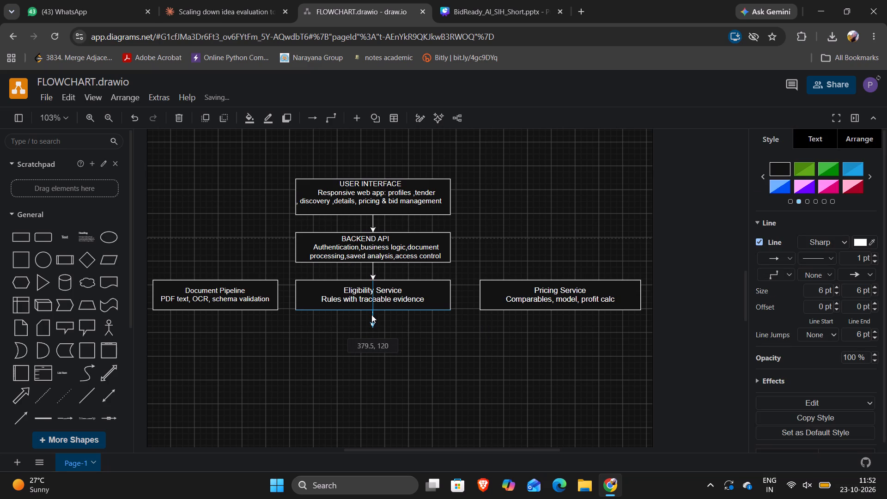
drag(371, 315, 372, 315)
click(617, 181)
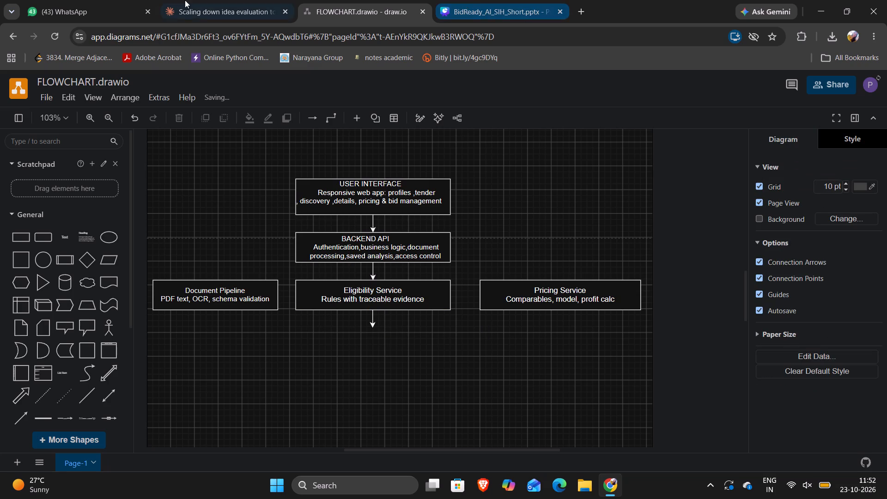
Switch to the Technical Approach slide in Canva and try to select the Data Layer heading together with its description line.
click(472, 0)
click(499, 325)
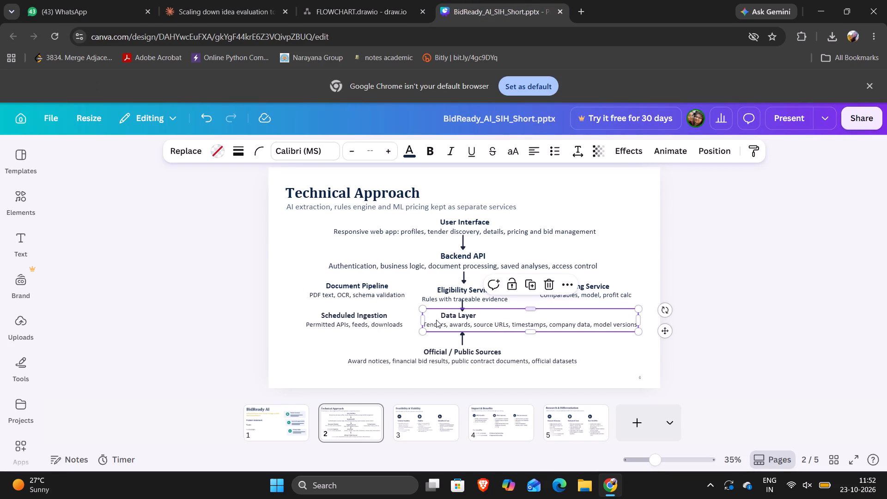
drag(443, 314, 443, 322)
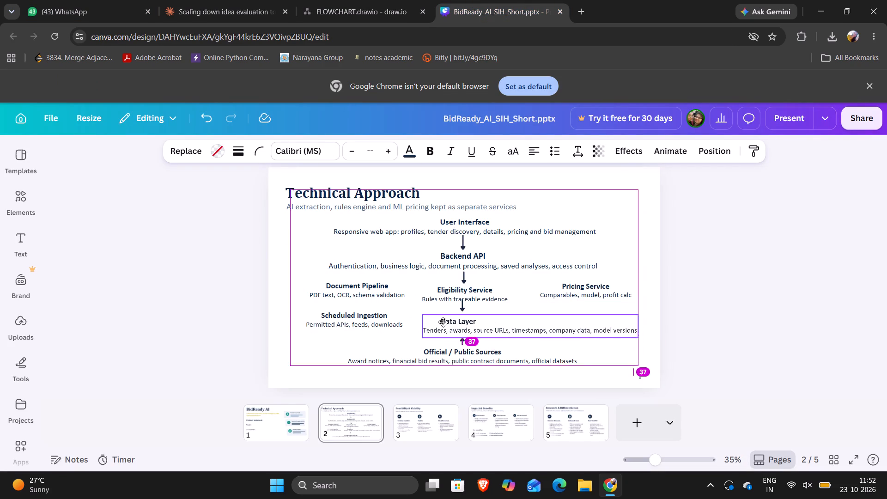
drag(443, 322, 435, 317)
triple_click(449, 325)
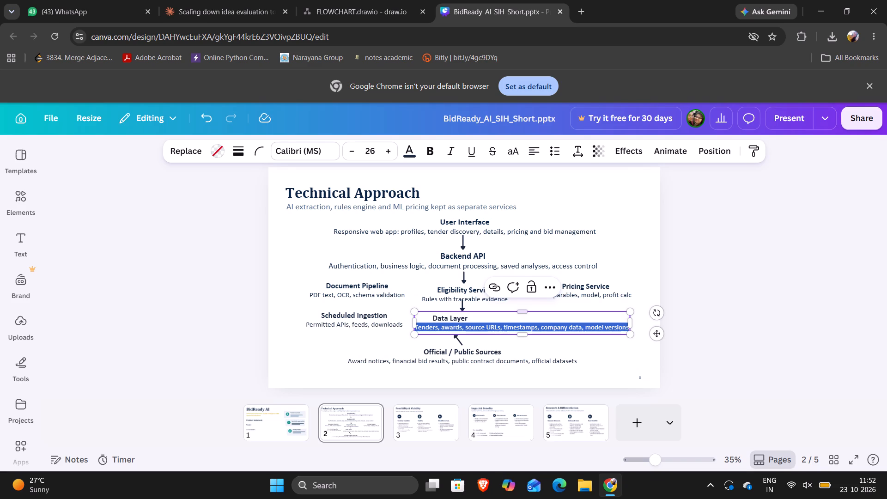
click(434, 316)
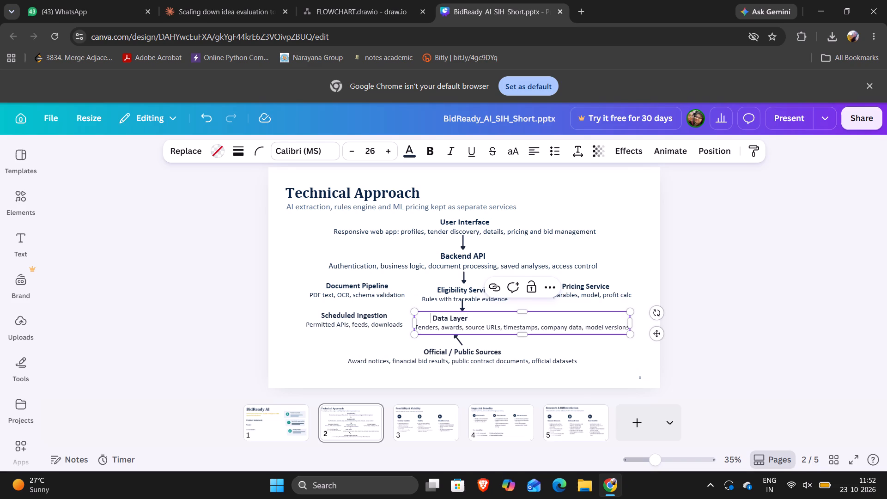
drag(431, 319, 632, 329)
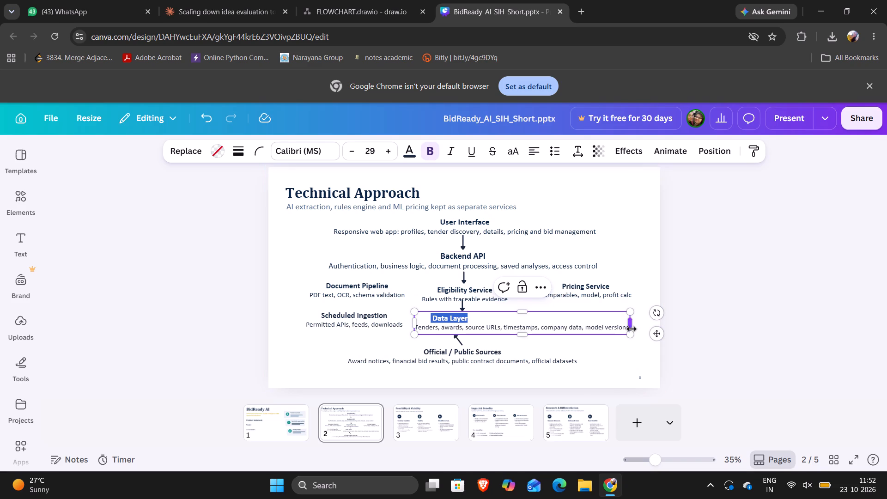
drag(632, 329, 625, 326)
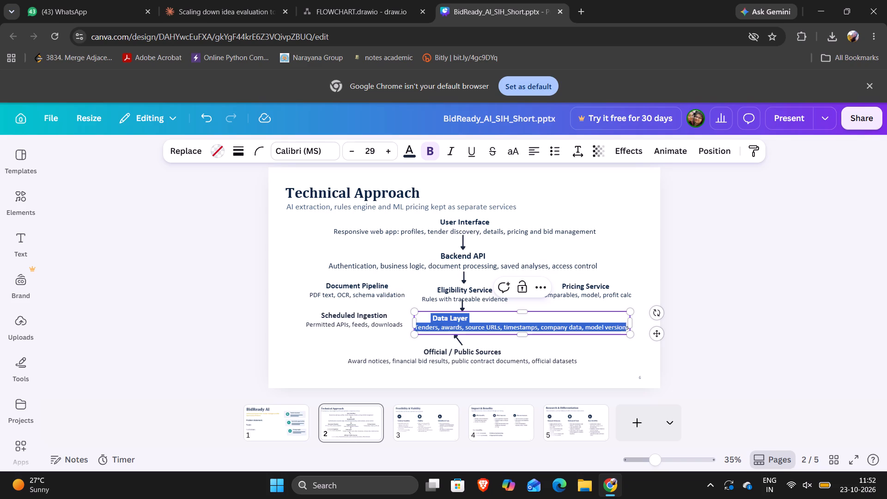
drag(625, 326, 625, 330)
drag(625, 330, 616, 337)
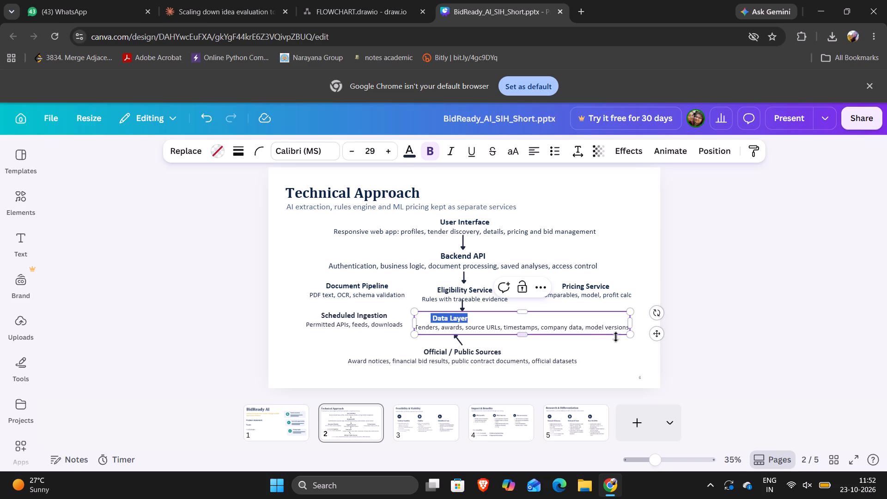
drag(616, 337, 616, 331)
drag(616, 331, 621, 330)
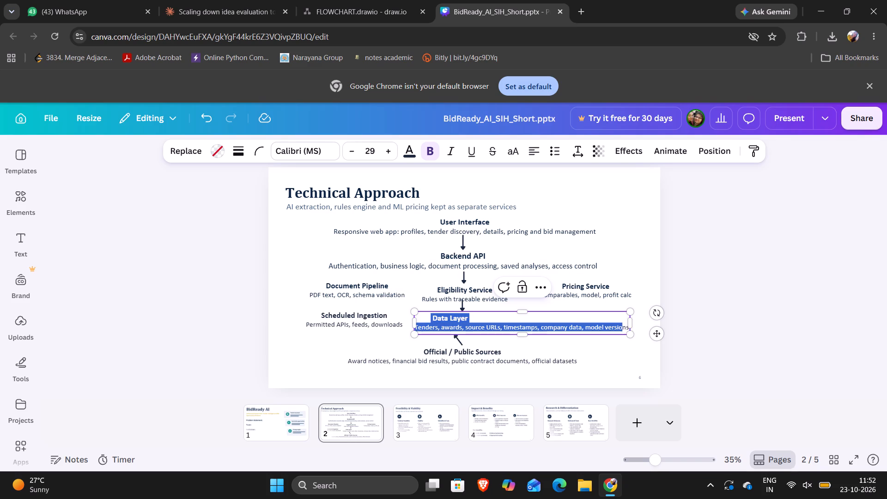
drag(621, 330, 623, 327)
drag(623, 327, 624, 331)
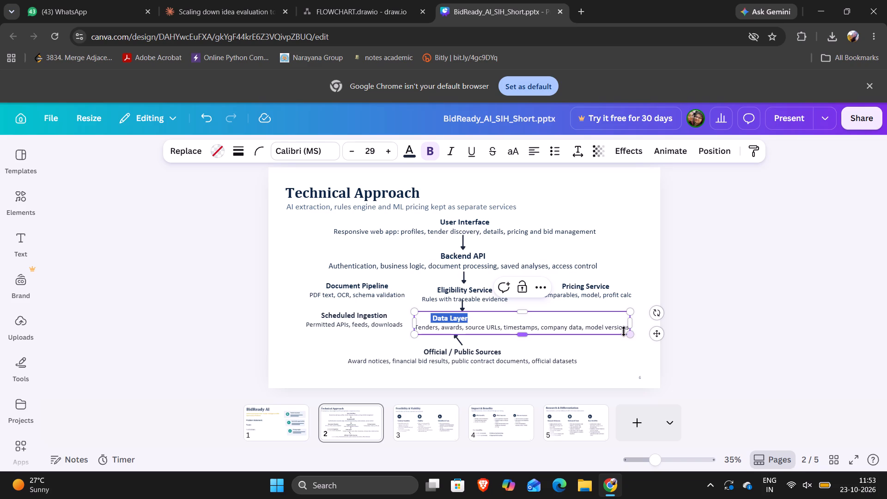
drag(624, 331, 622, 329)
click(603, 317)
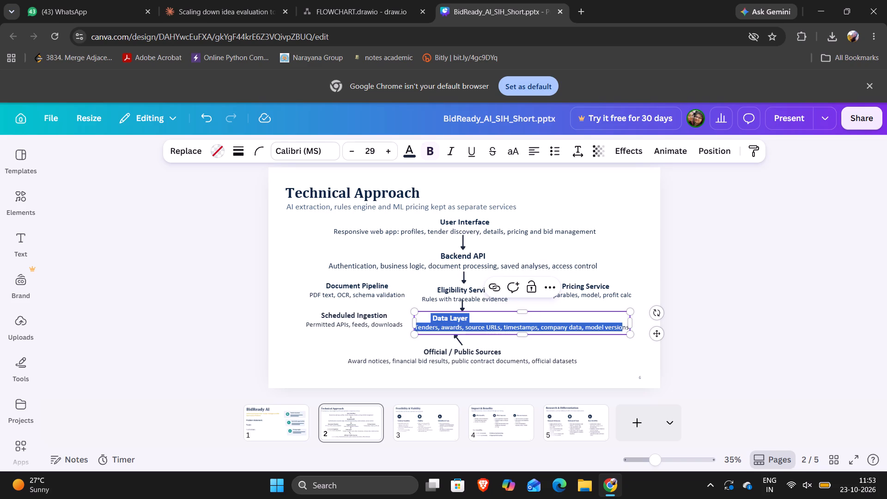
click(603, 317)
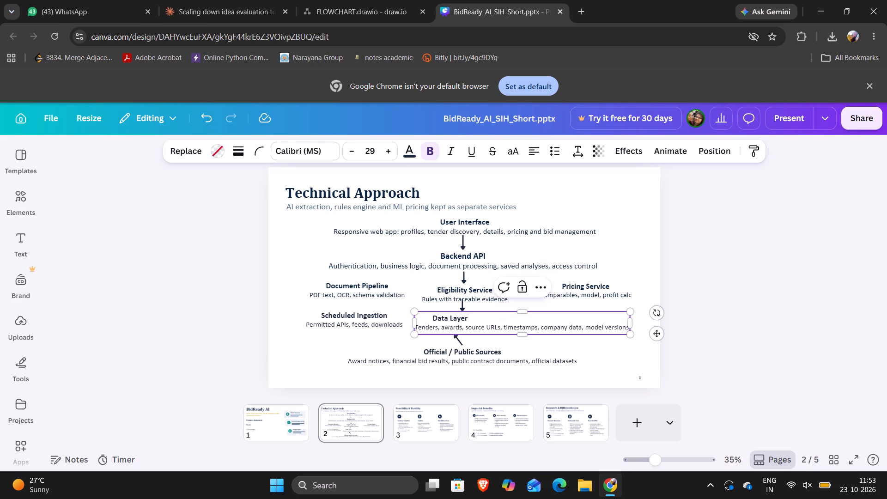
Select all the text in the Data Layer text box, covering both the heading and its description line.
key(ctrl+a)
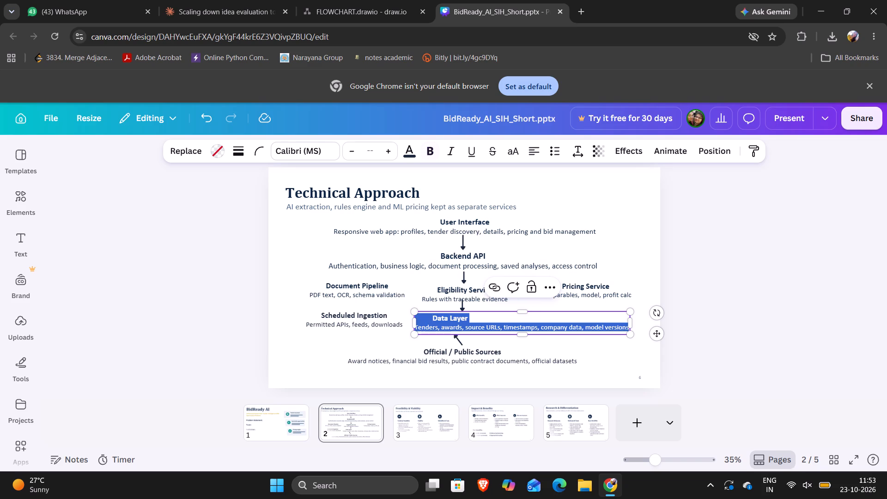
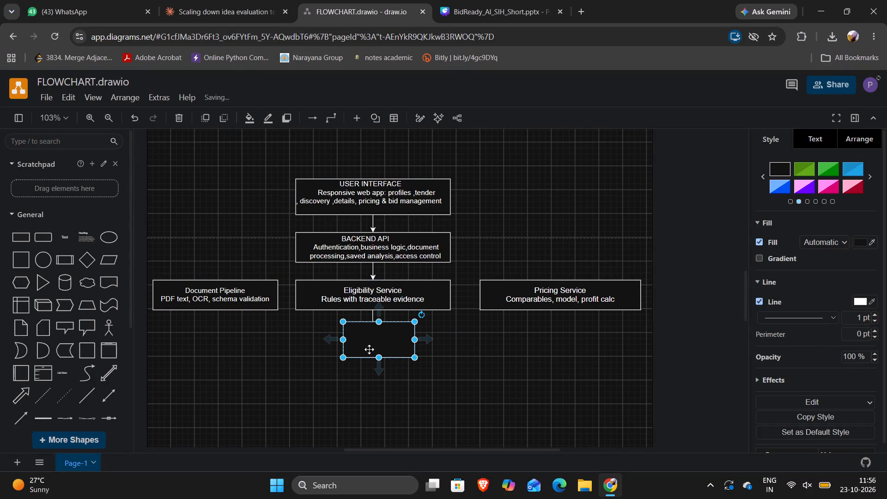
Move the empty box directly below Eligibility Service, centred under the downward arrow with its top edge at the arrow tip.
drag(380, 351, 371, 370)
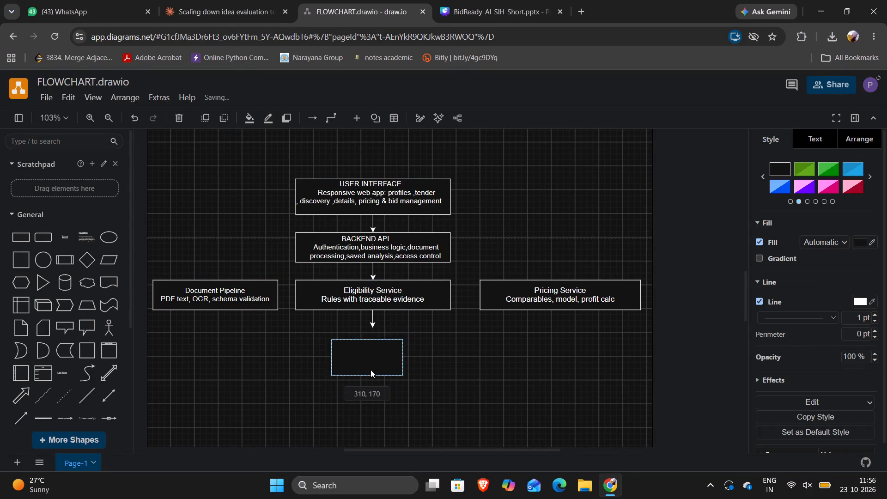
drag(371, 370, 371, 359)
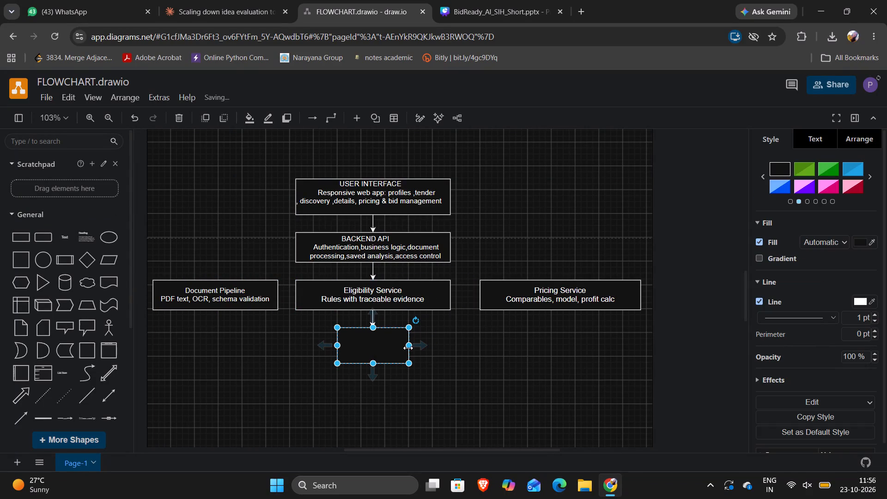
Widen the empty box below Eligibility Service, extending its right side slightly past the right edge of the Eligibility Service box.
drag(408, 348, 475, 345)
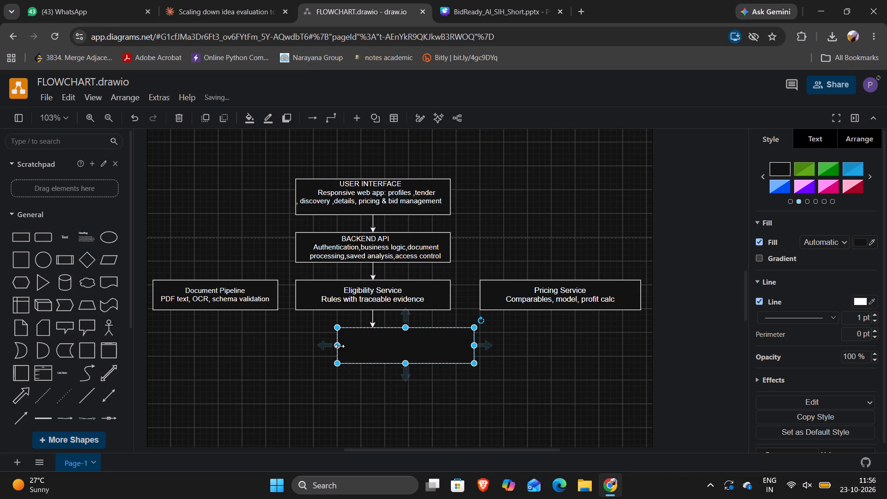
Widen and slightly flatten the empty rectangle below Eligibility Service, placing it roughly centred under the arrowhead.
drag(339, 347, 302, 350)
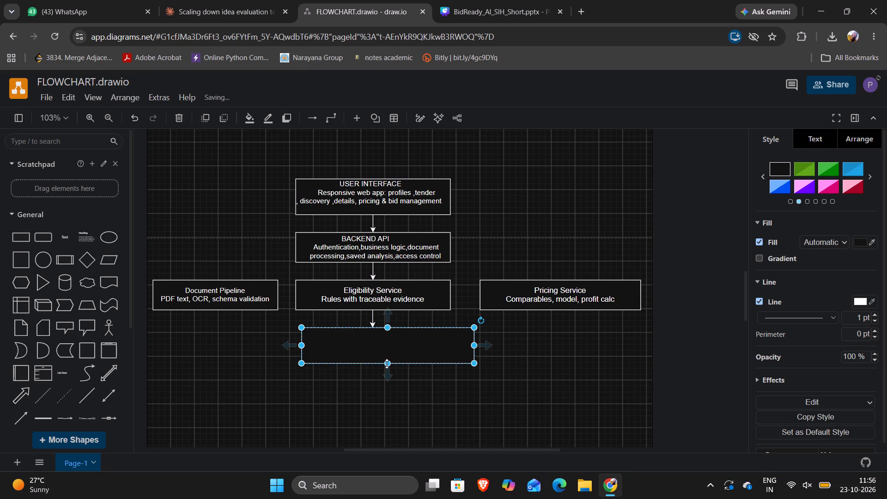
drag(387, 364, 377, 358)
drag(409, 341, 394, 342)
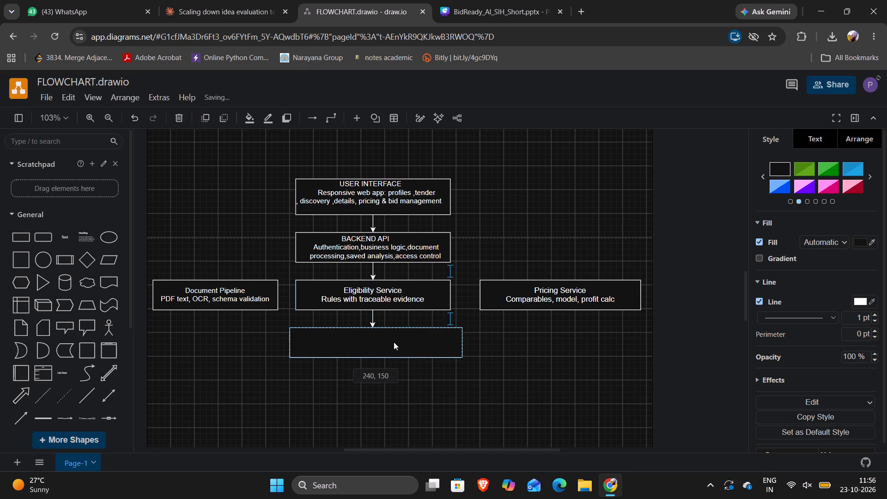
drag(394, 342, 391, 343)
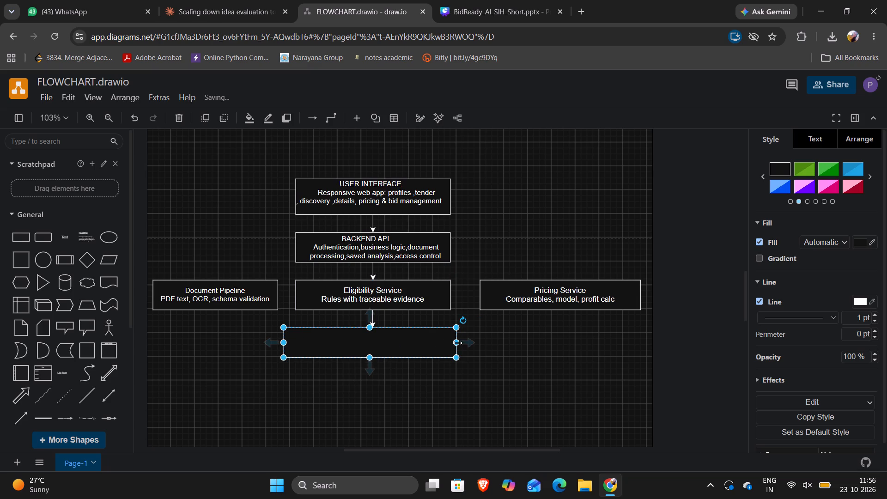
Paste the copied Data Layer text into the empty rectangle and break the heading "Data Layer" onto its own line.
click(414, 345)
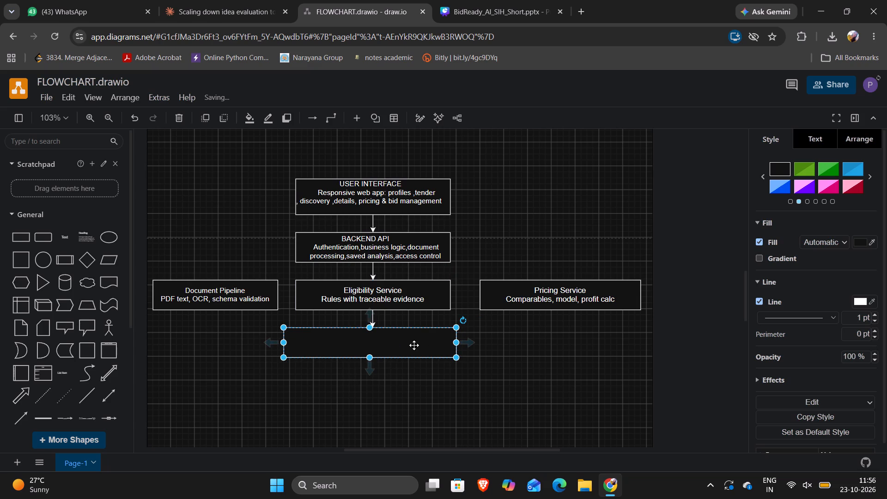
key(ctrl+v)
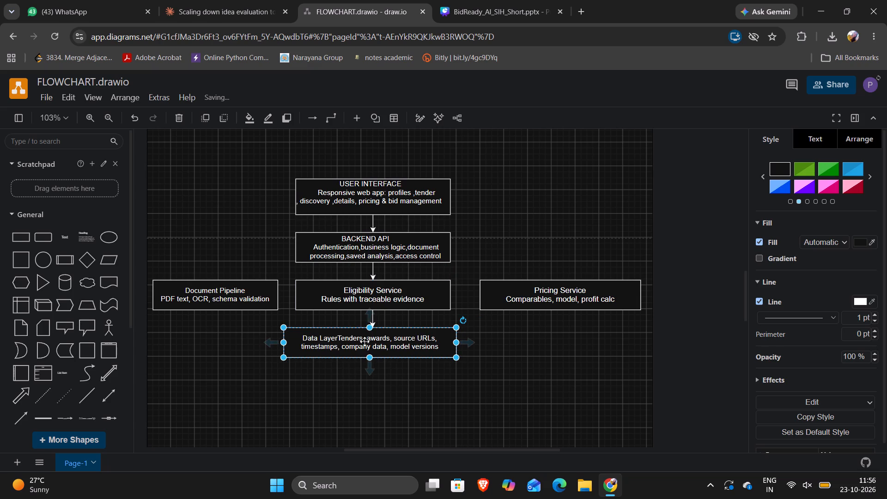
triple_click(340, 339)
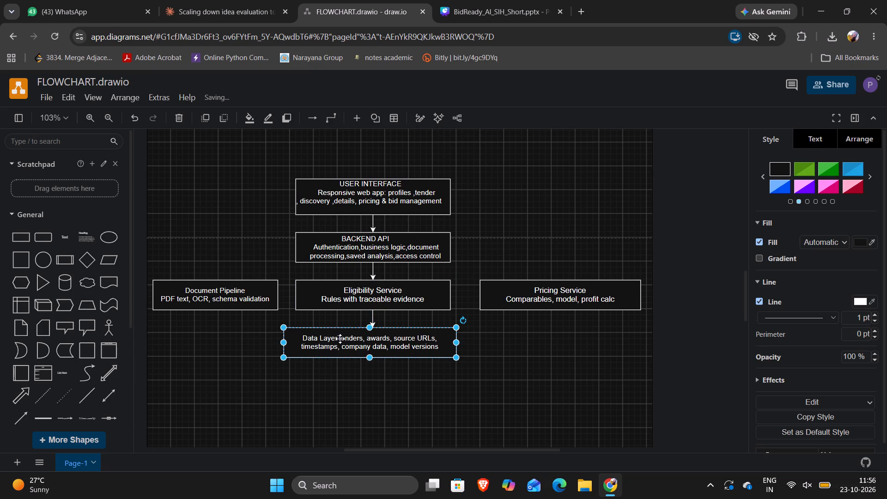
double_click(340, 339)
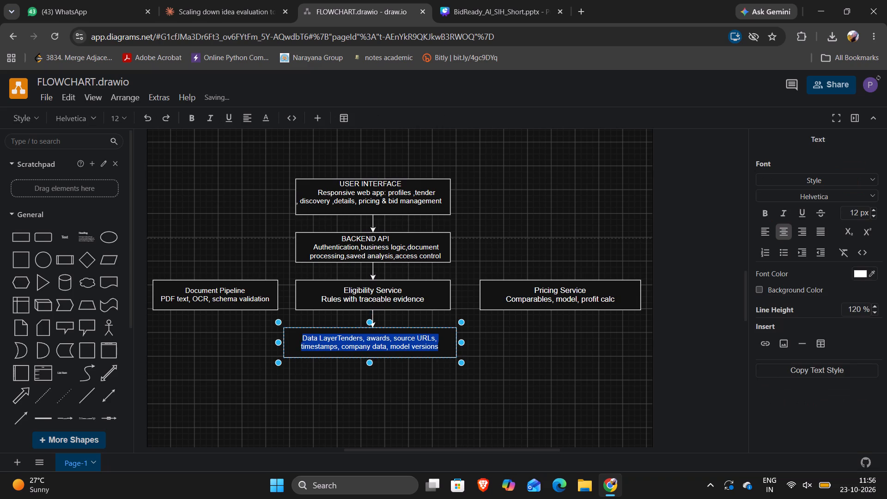
click(336, 341)
click(339, 340)
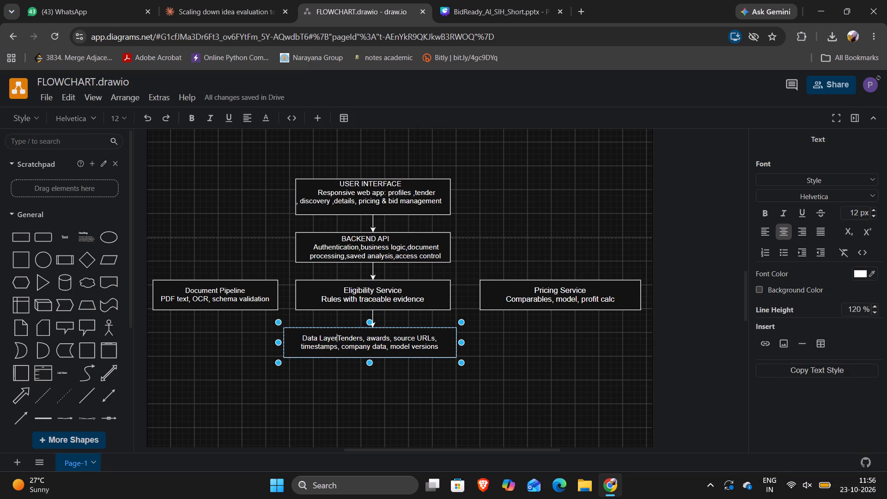
key(Return)
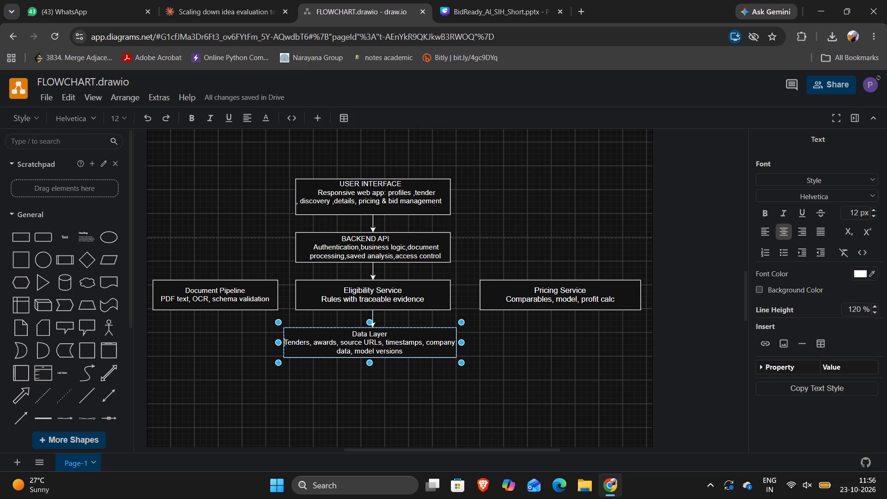
click(529, 363)
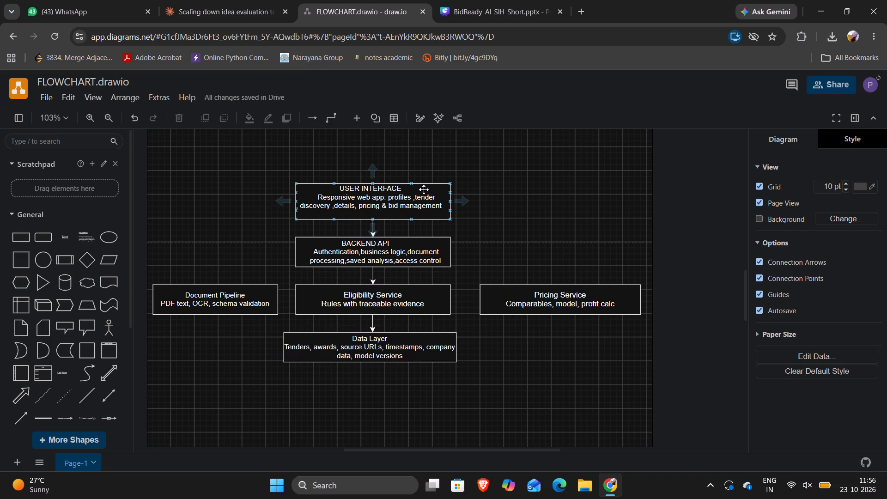
Switch to the Technical Approach slide in Canva and copy the Scheduled Ingestion heading together with its description line.
click(478, 6)
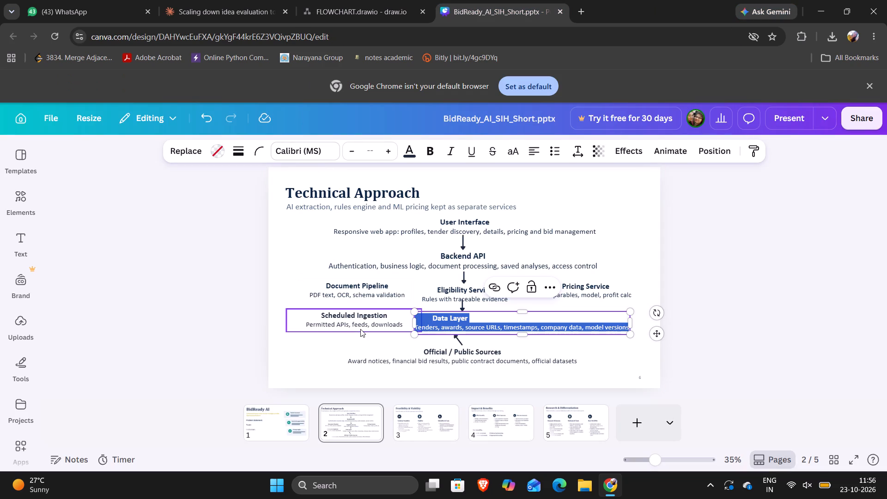
click(360, 329)
click(391, 329)
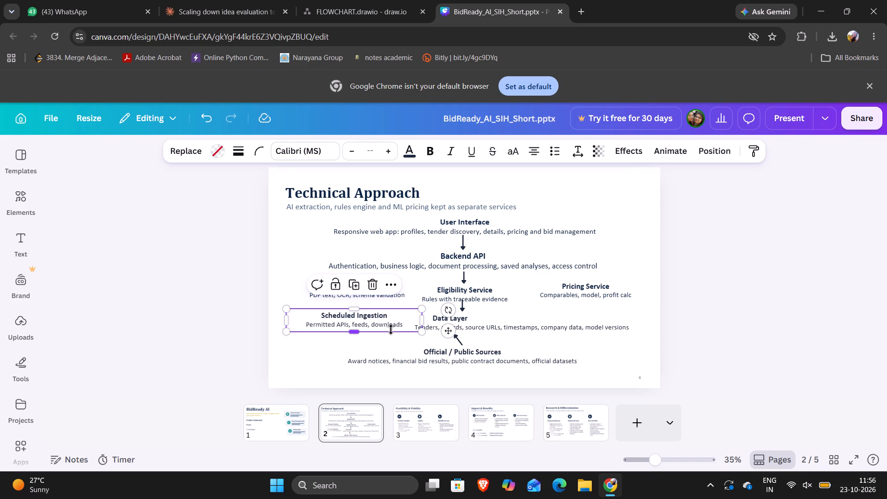
click(403, 324)
drag(403, 324, 395, 323)
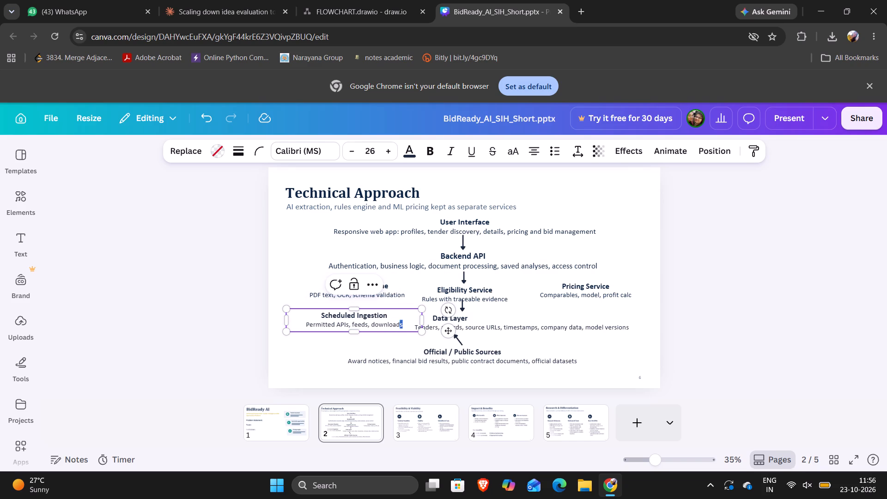
drag(395, 323, 307, 314)
key(ctrl+v)
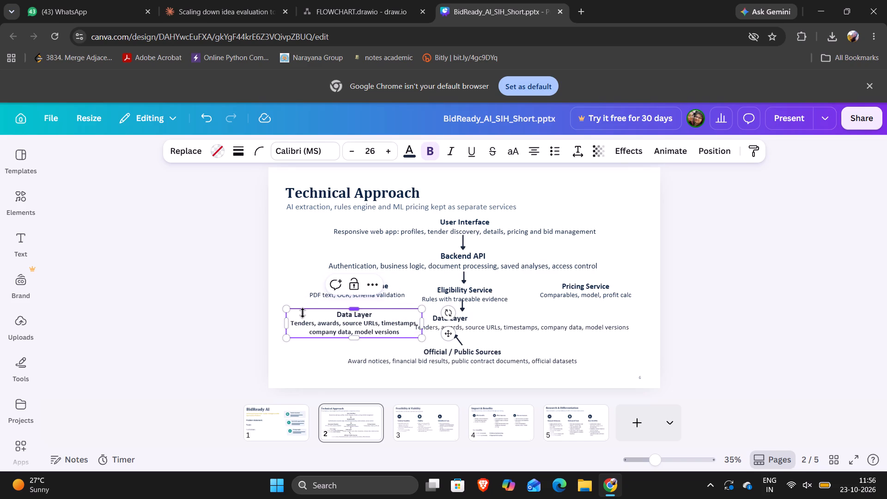
key(ctrl+z)
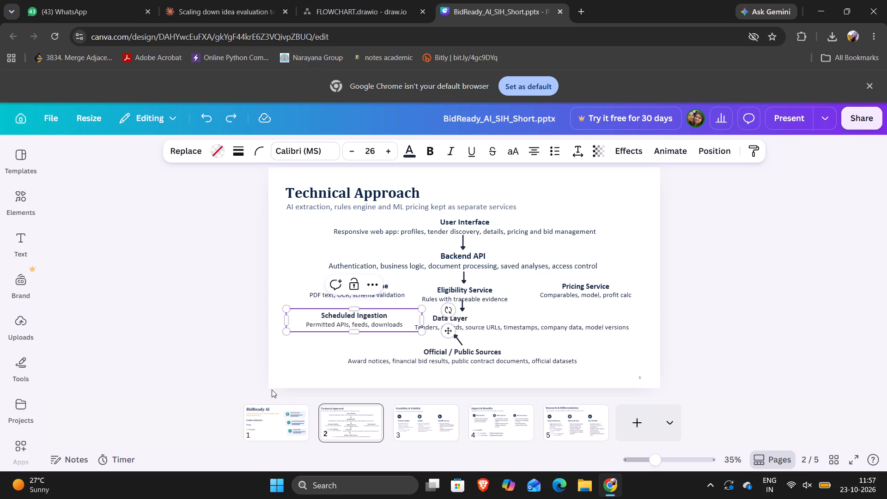
drag(404, 324, 312, 311)
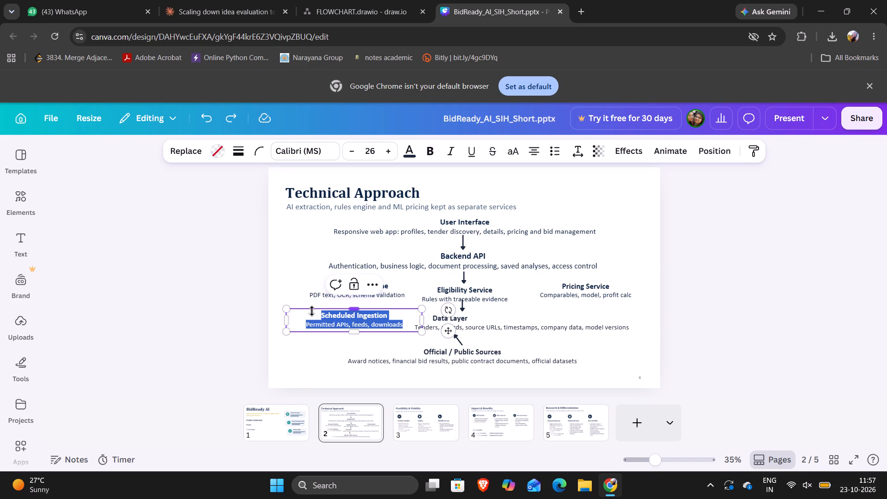
drag(312, 311, 313, 312)
key(ctrl+c)
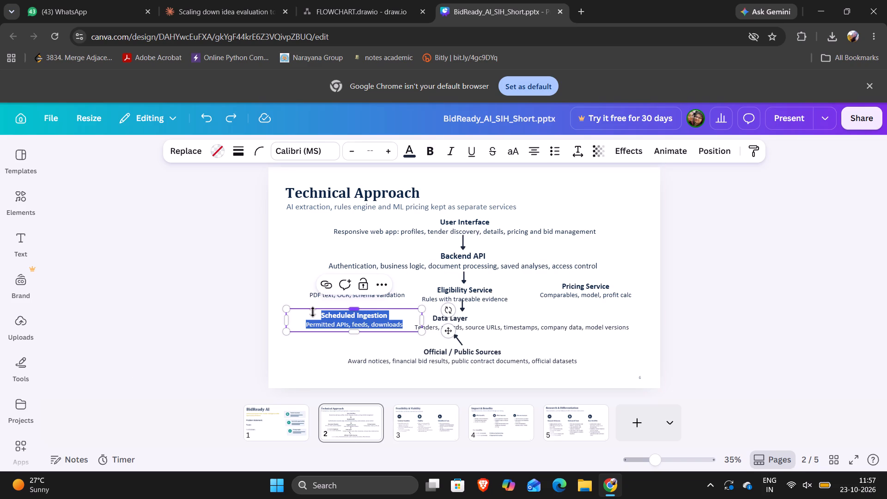
Switch back to FLOWCHART.drawio, add a new rectangle and place it below the Document Pipeline box.
click(337, 0)
click(223, 347)
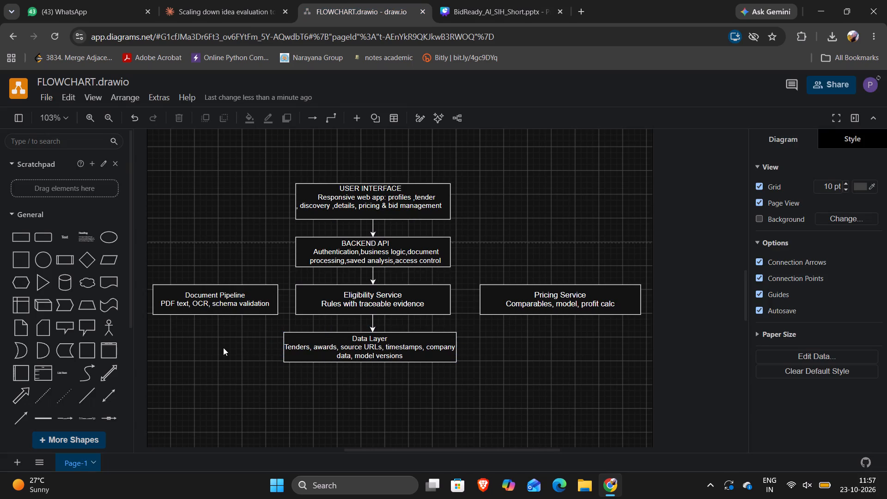
click(24, 237)
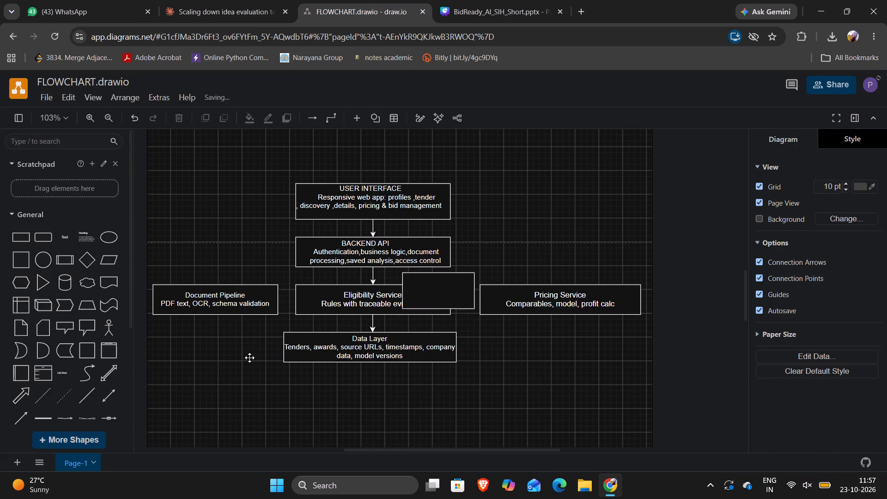
drag(450, 287, 220, 340)
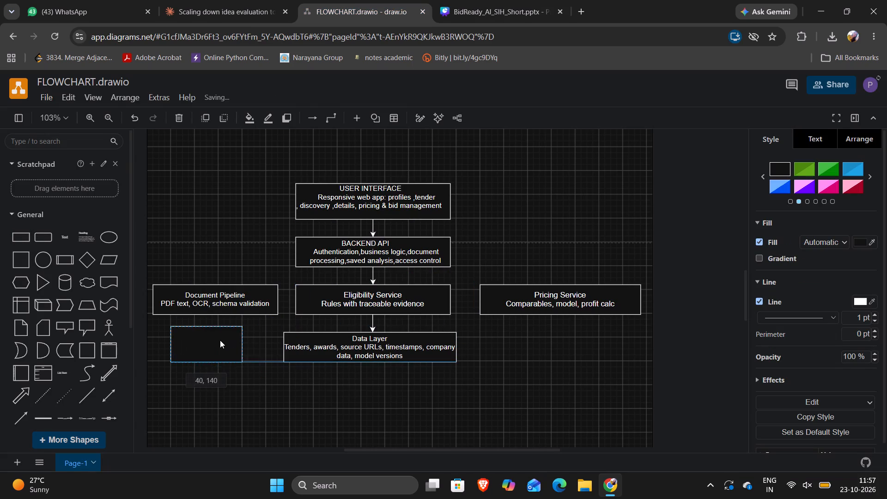
drag(220, 340, 223, 343)
Shift the Data Layer box horizontally away from the new rectangle to make room between them.
drag(337, 337, 351, 337)
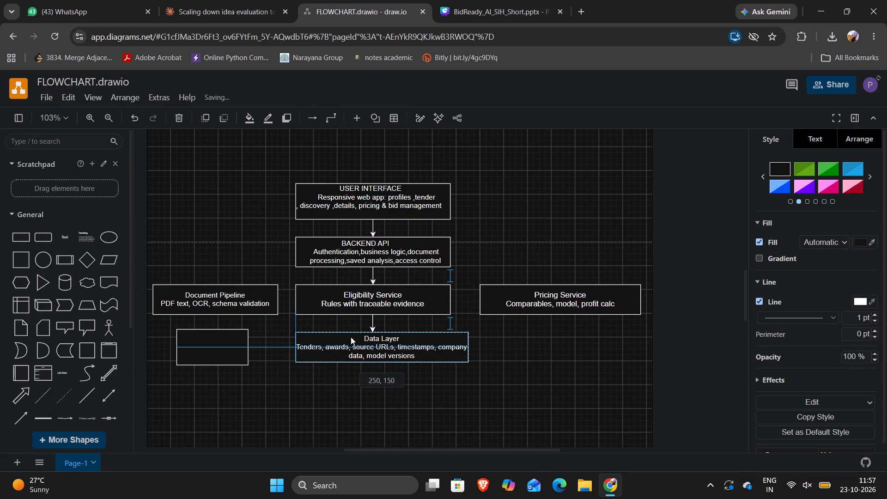
drag(351, 337, 380, 336)
Align the new rectangle's top edge with the Data Layer box and widen it on both sides to about 210 x 60.
drag(222, 353, 244, 355)
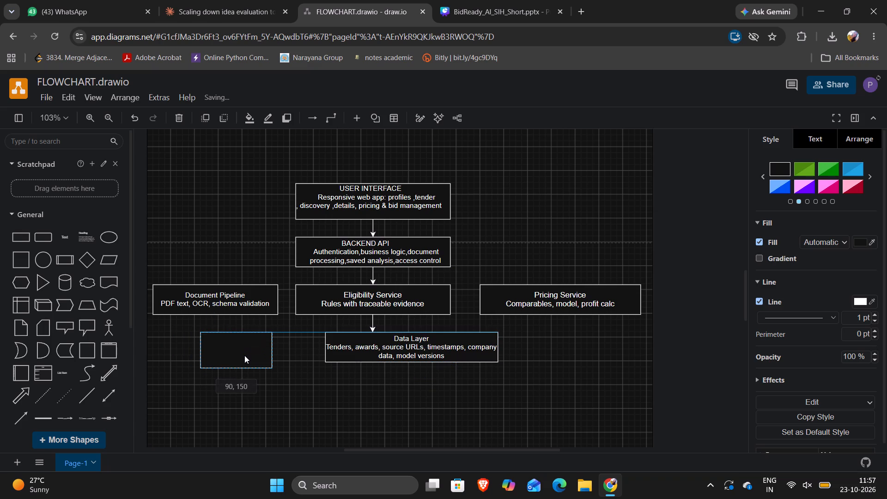
drag(244, 355, 242, 354)
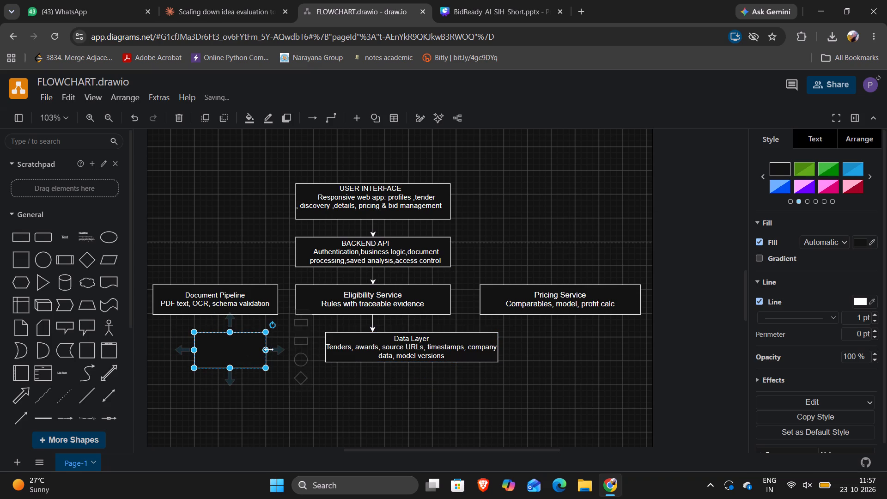
drag(267, 350, 305, 347)
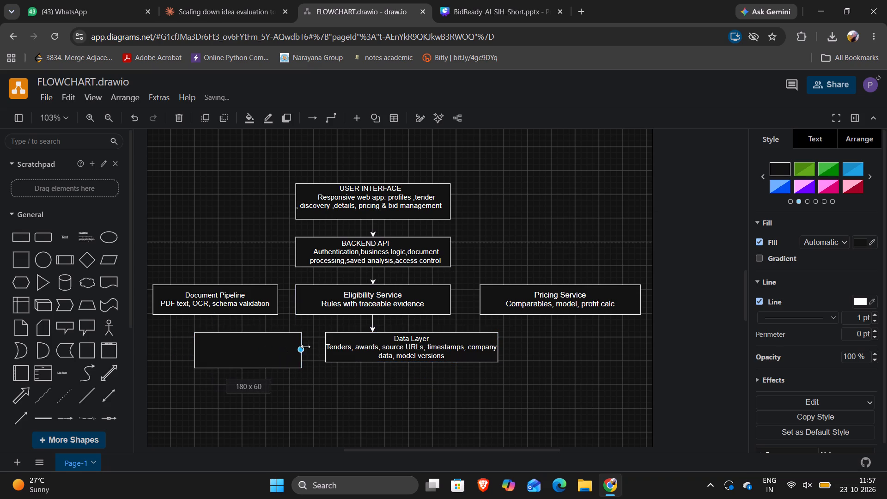
drag(305, 347, 307, 347)
drag(196, 350, 178, 350)
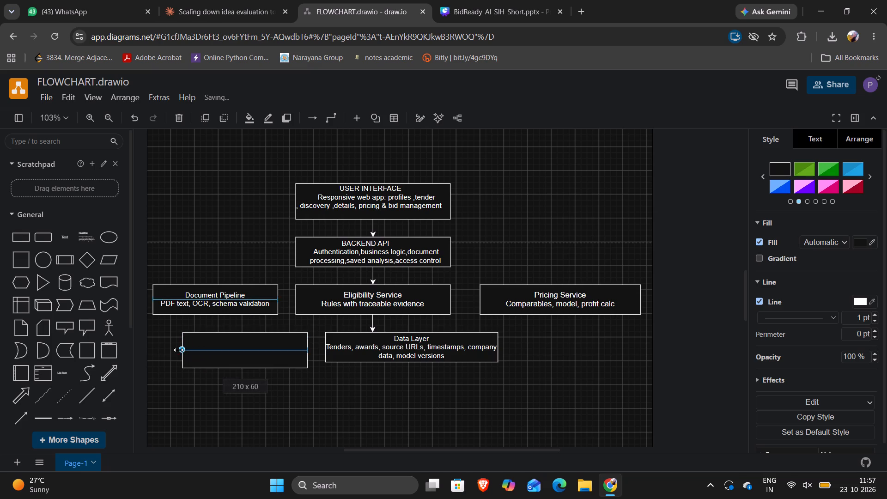
Resize the new empty rectangle to 240 x 50 and nudge it slightly closer to the Data Layer box.
drag(178, 350, 169, 350)
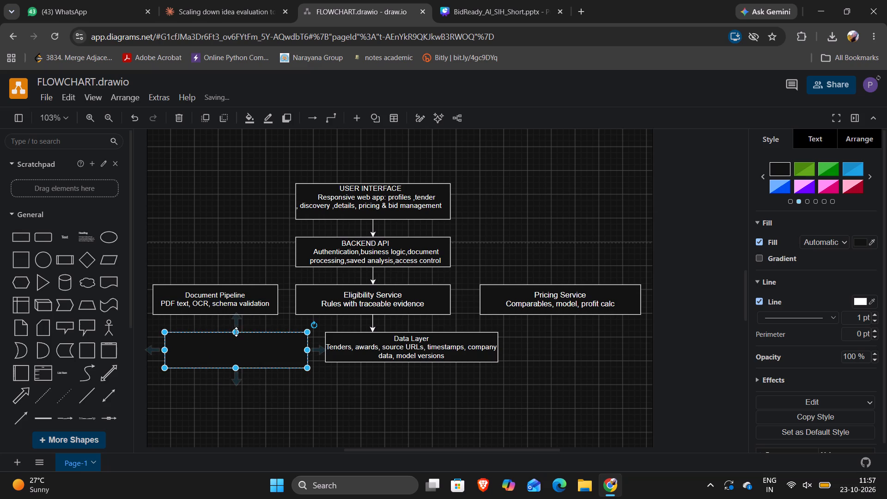
click(236, 332)
click(237, 369)
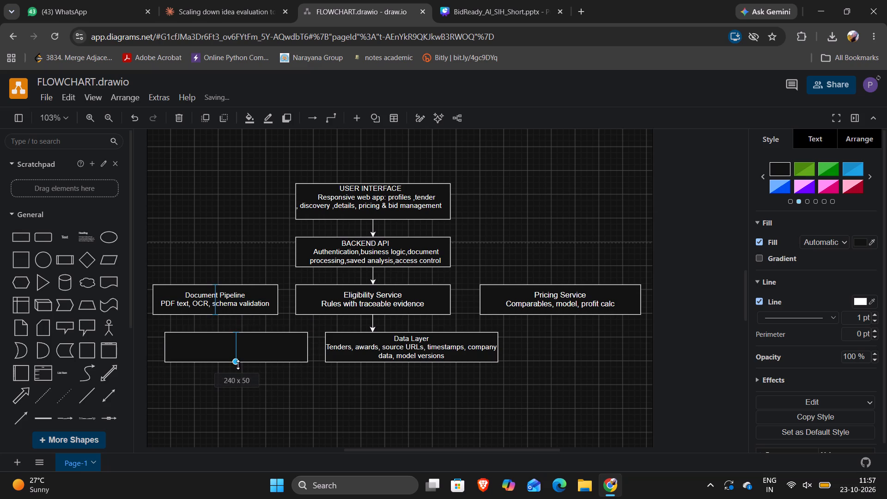
drag(248, 346, 249, 347)
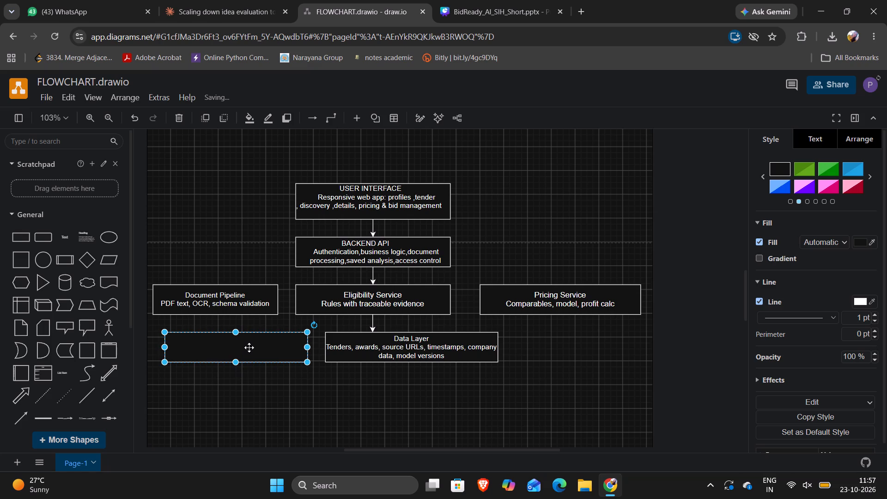
drag(249, 347, 254, 346)
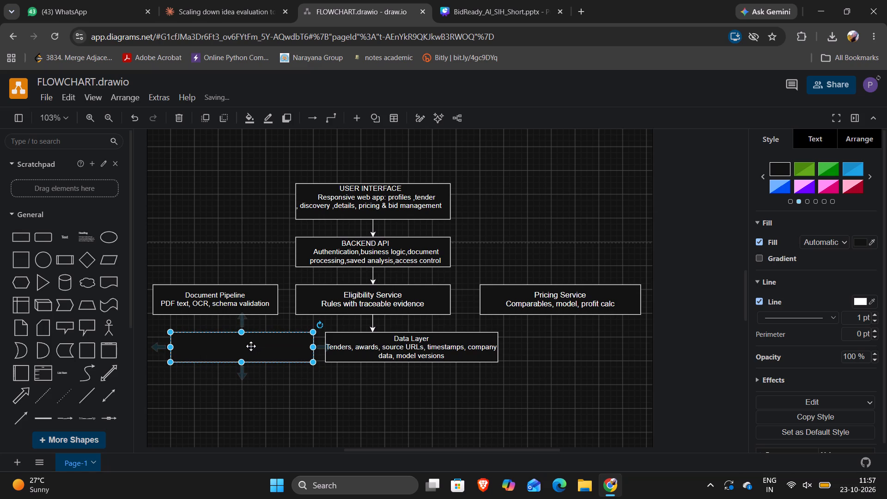
Paste the copied Scheduled Ingestion heading and its description line into the empty rectangle as its label.
double_click(245, 346)
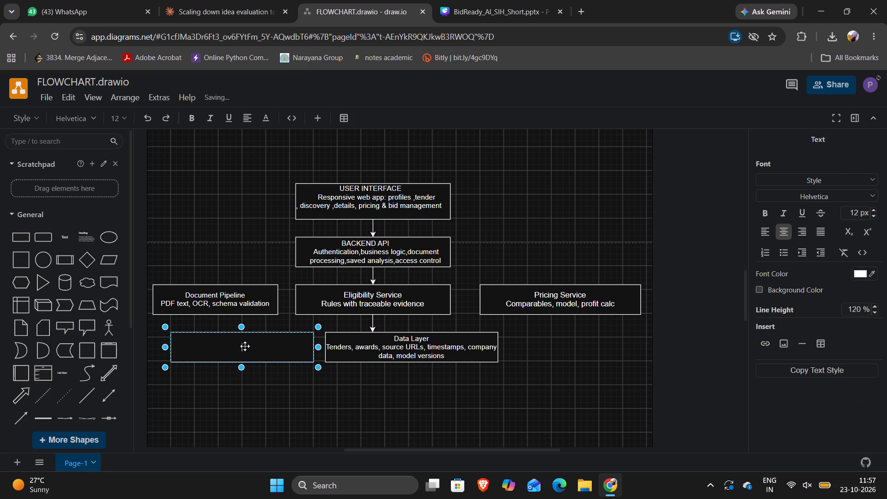
key(ctrl+v)
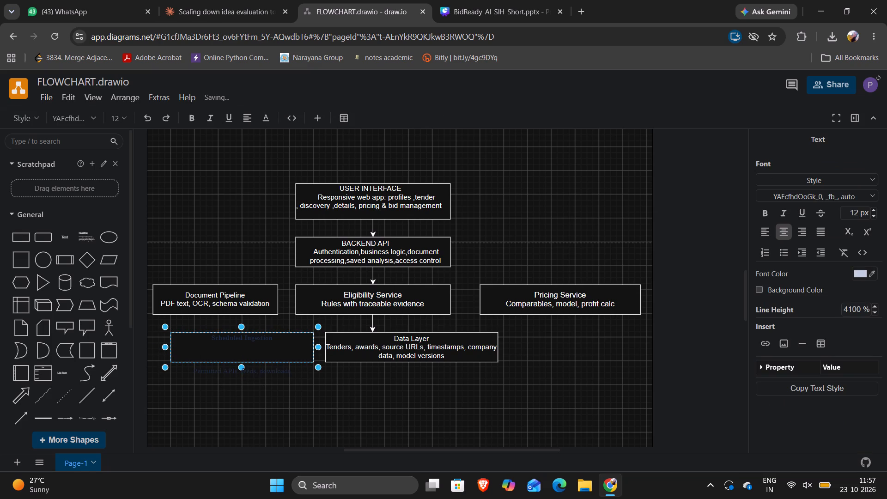
Select the pasted description line starting with Permitted APIs in the Scheduled Ingestion label.
drag(275, 341, 194, 370)
drag(194, 370, 245, 369)
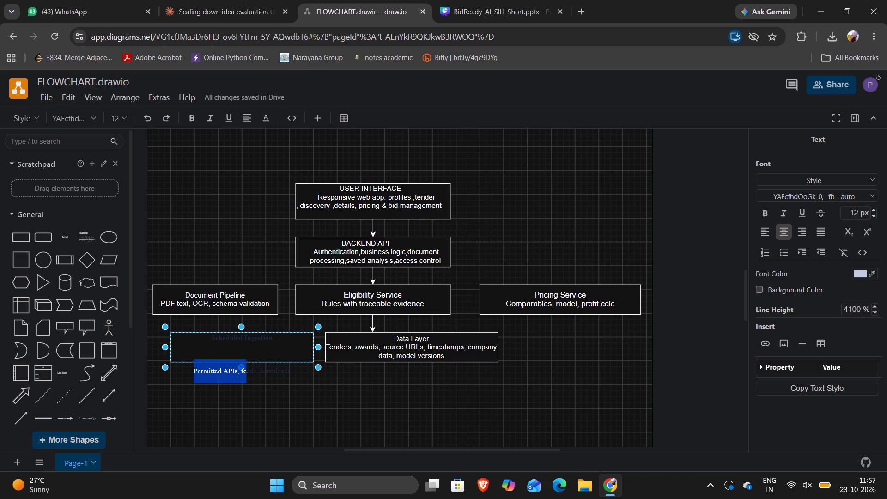
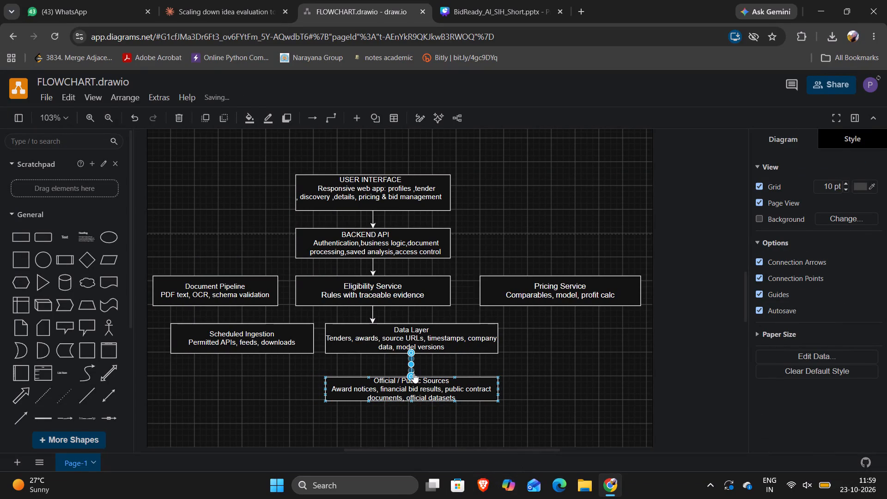
Delete the connector between the Data Layer box and the Official / Public Sources box.
key(BackSpace)
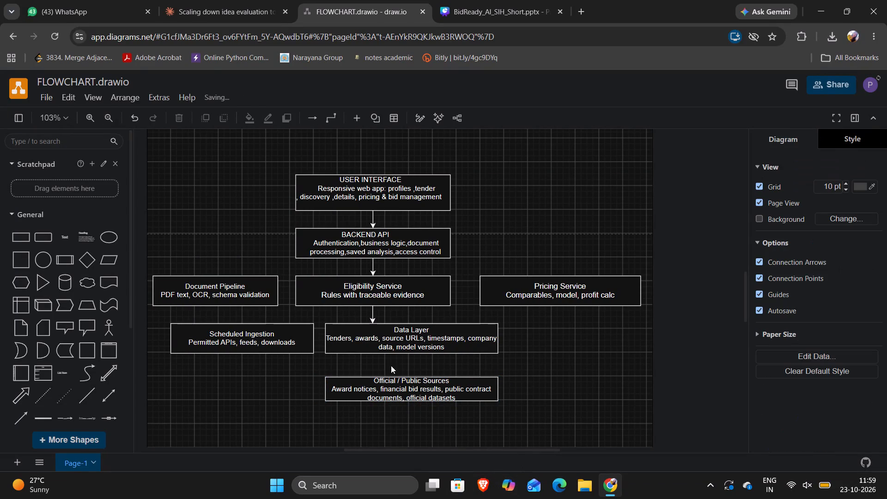
Try to start a new connector from the top of the Official / Public Sources box towards the Data Layer box.
click(413, 379)
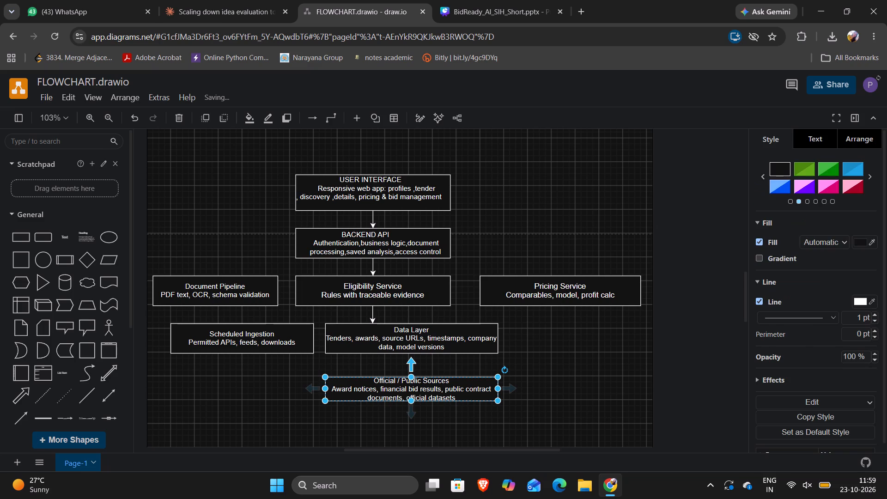
double_click(409, 367)
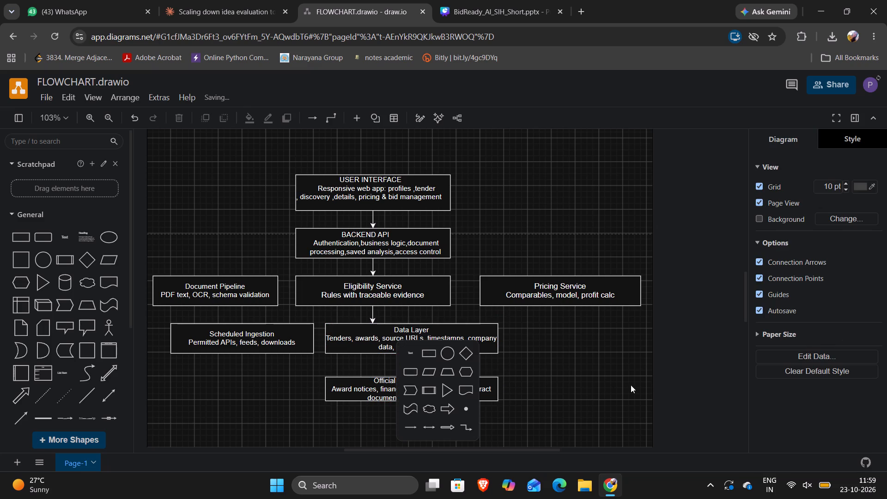
Move the Pricing Service and Document Pipeline boxes inward so each sits just beside the Eligibility Service box.
click(676, 383)
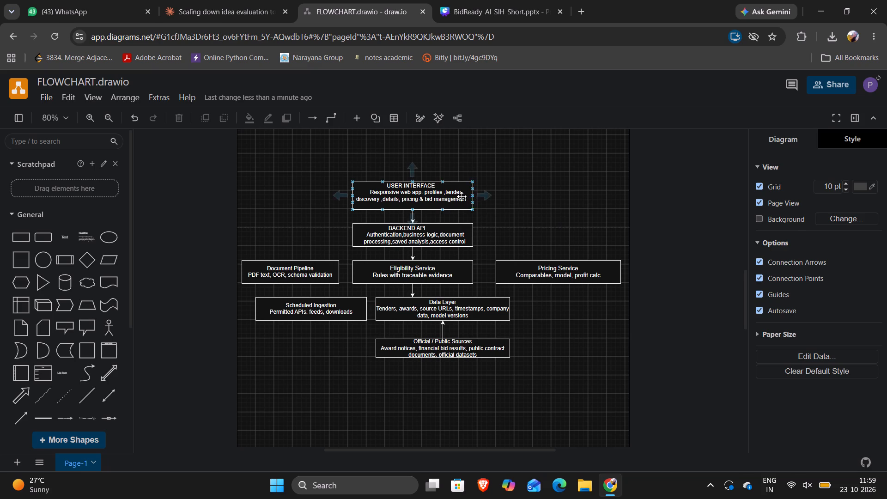
drag(508, 272, 489, 272)
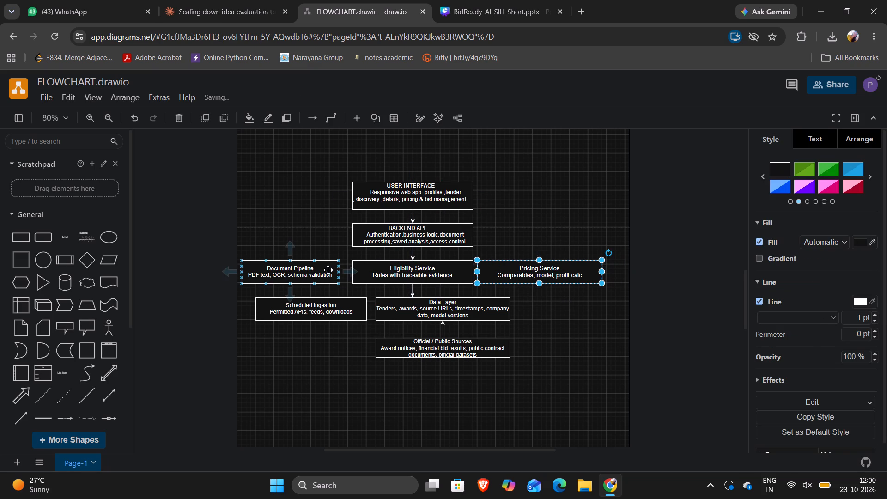
drag(326, 267, 336, 269)
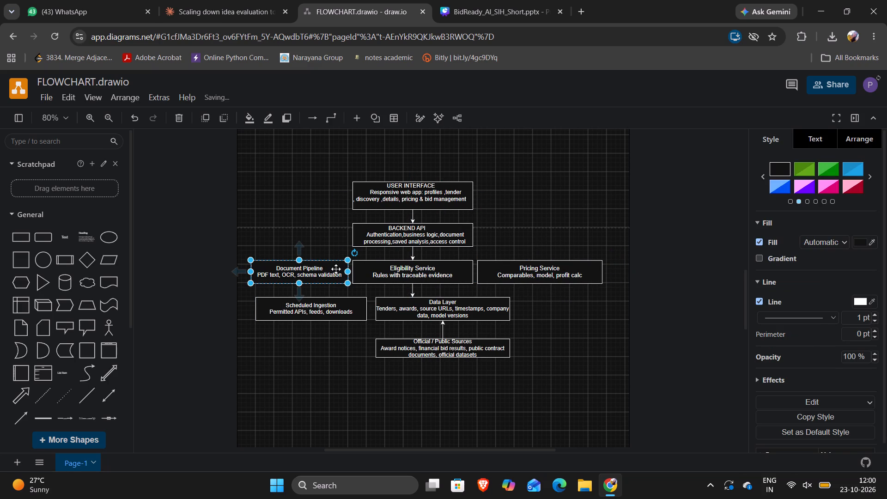
click(454, 228)
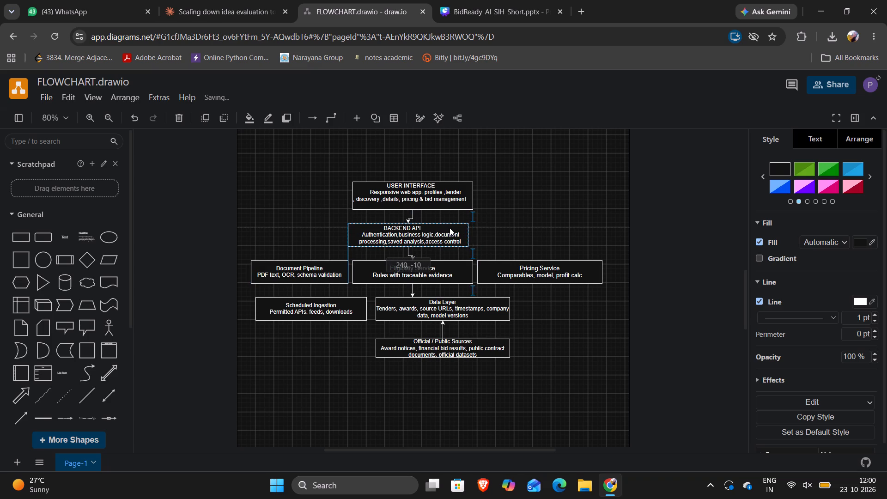
click(450, 205)
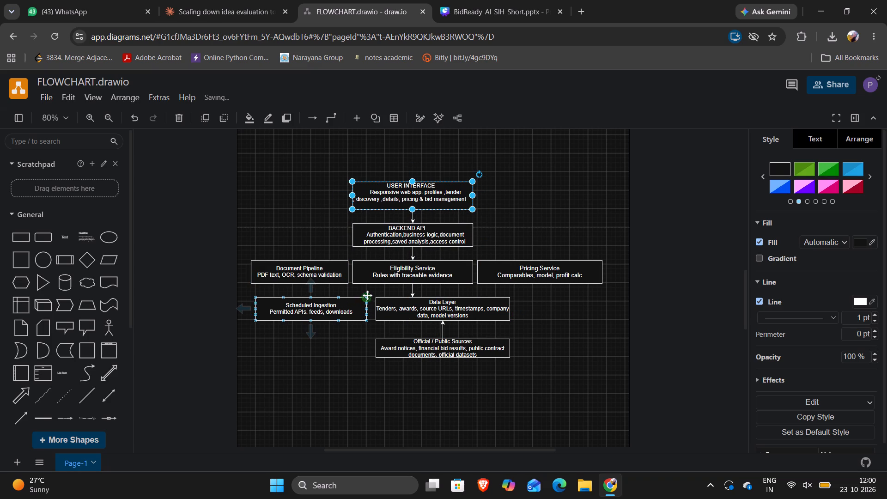
Align Scheduled Ingestion's outer edge with the Document Pipeline box at 30, 150, and shift the Data Layer box close beside it at 280, 150.
drag(354, 304, 349, 302)
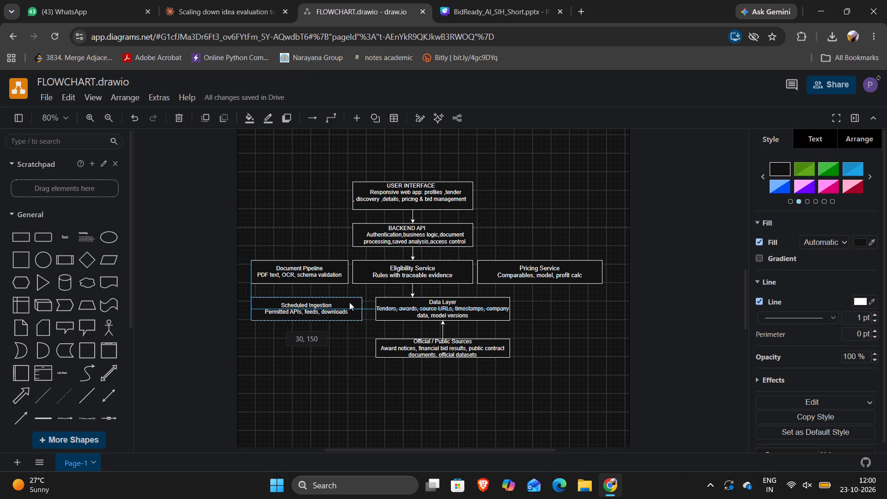
drag(349, 302, 350, 302)
drag(396, 304, 384, 304)
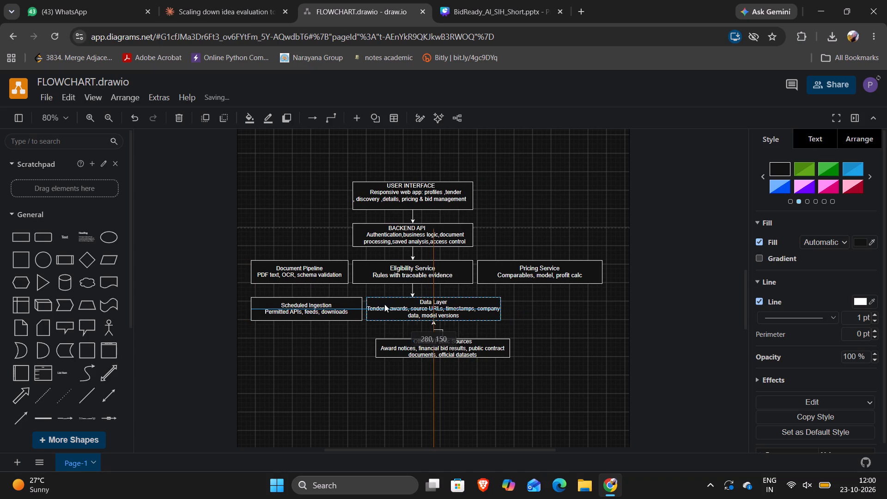
drag(384, 304, 389, 303)
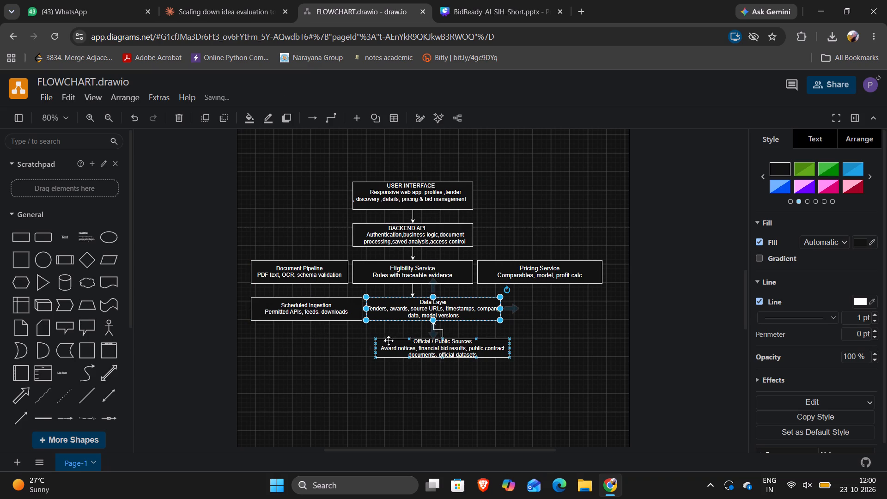
Extend the Official / Public Sources box downward so its three lines of text fit inside.
click(387, 344)
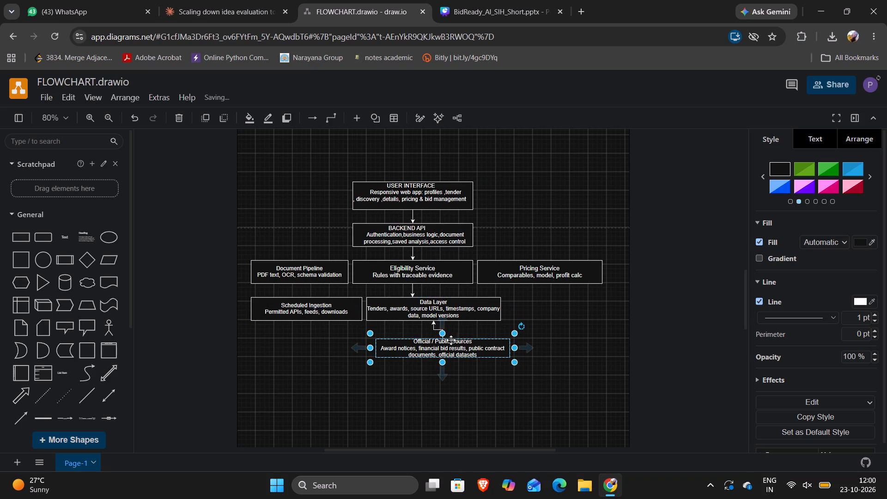
click(384, 354)
drag(443, 362, 443, 366)
click(412, 391)
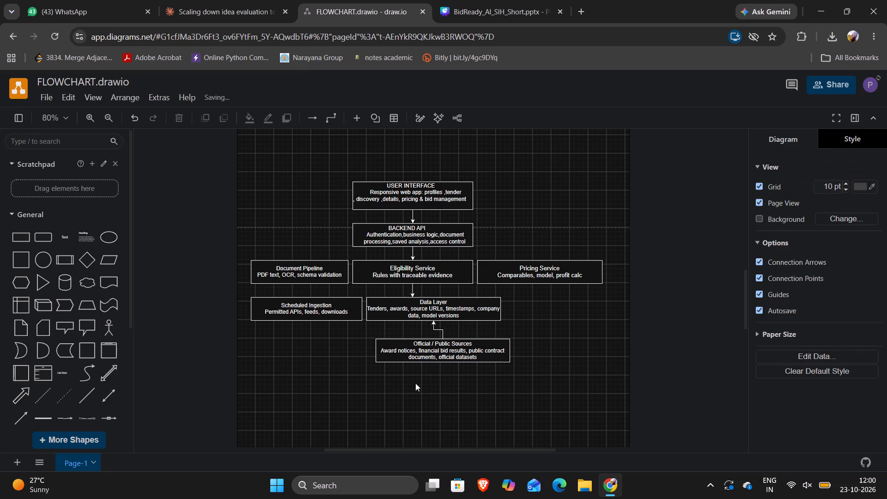
Move the Official / Public Sources box closer beneath the Data Layer box, to about 250, 220, and straighten the arrow between them.
drag(446, 348, 435, 347)
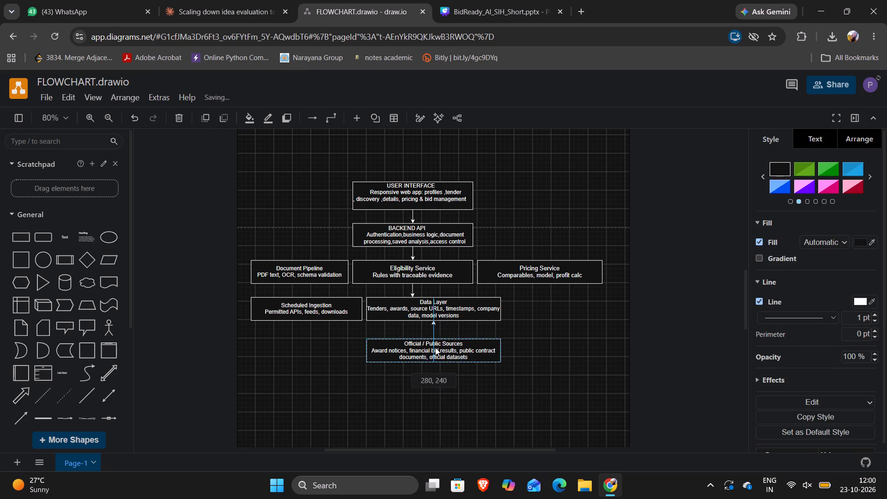
drag(435, 347, 418, 349)
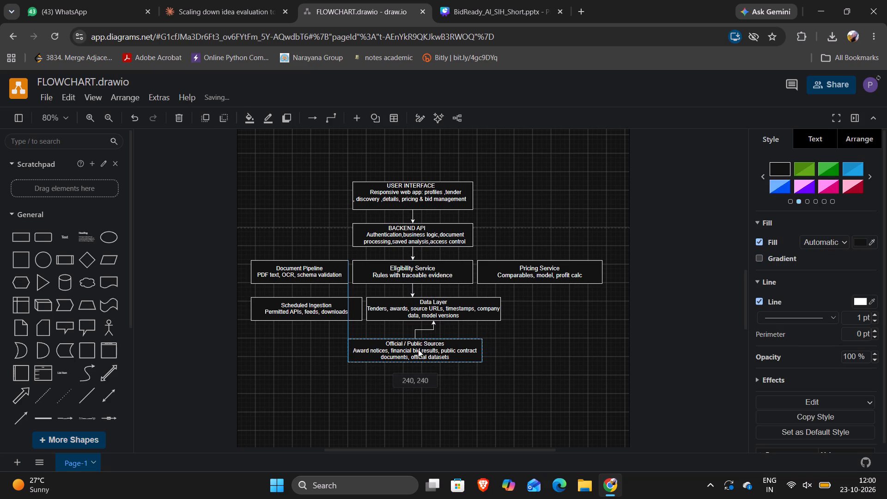
drag(418, 349, 418, 348)
drag(432, 327, 413, 330)
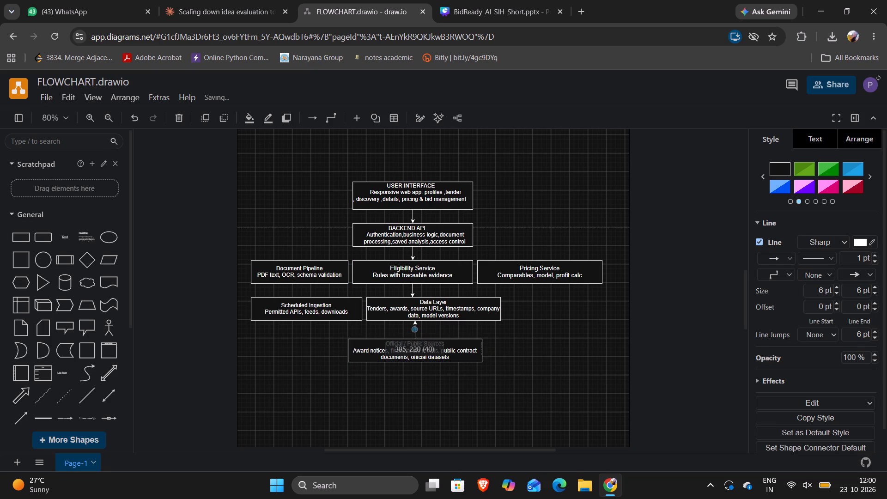
drag(413, 330, 415, 330)
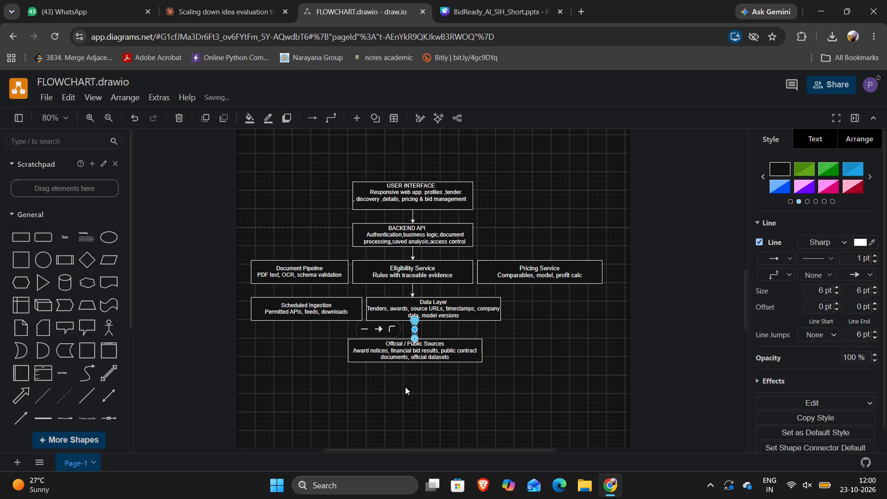
click(405, 387)
drag(414, 353, 417, 343)
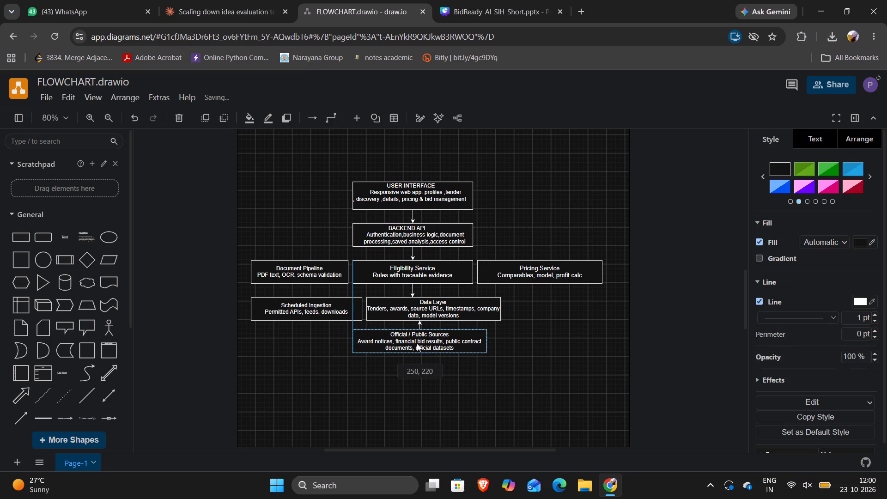
drag(417, 343, 418, 343)
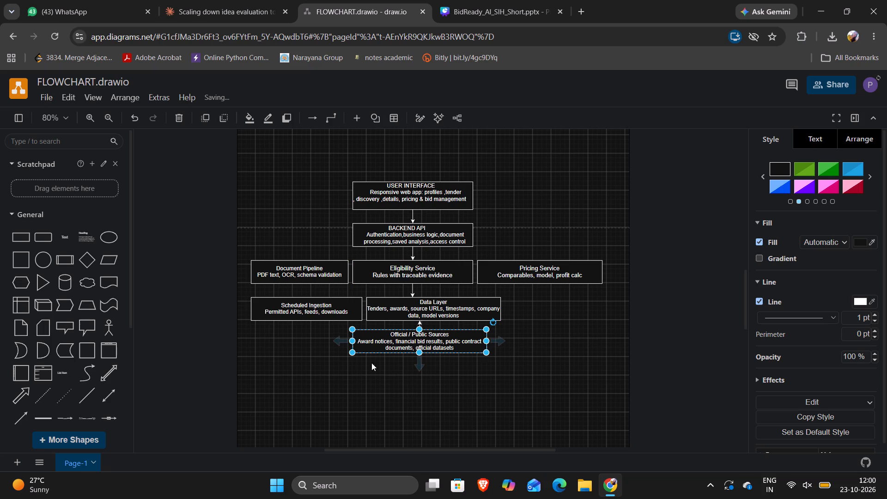
click(352, 310)
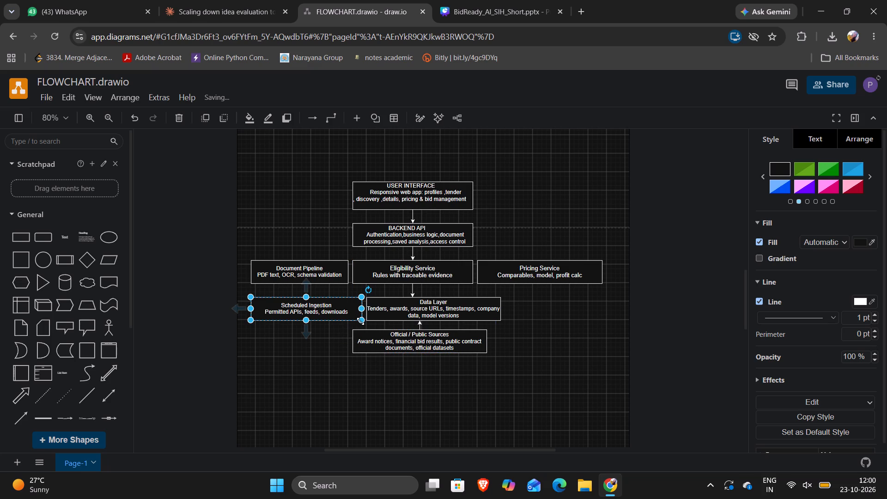
click(427, 389)
Narrow the Pricing Service box, extend it upward, and place it at about 520, 30 beside the Eligibility Service box.
click(542, 273)
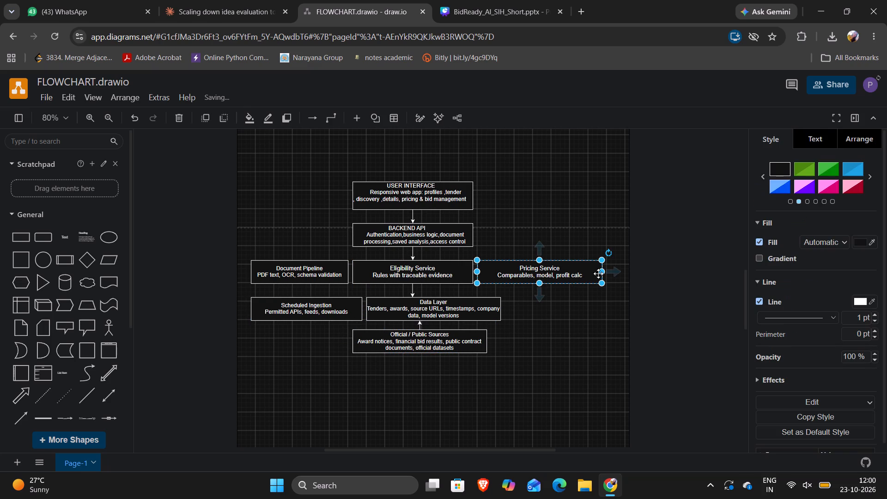
drag(603, 272, 539, 268)
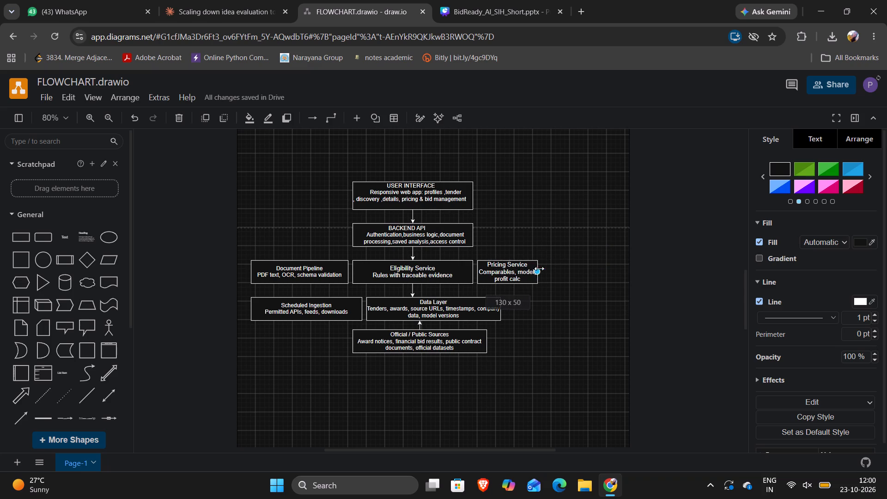
drag(539, 268, 534, 271)
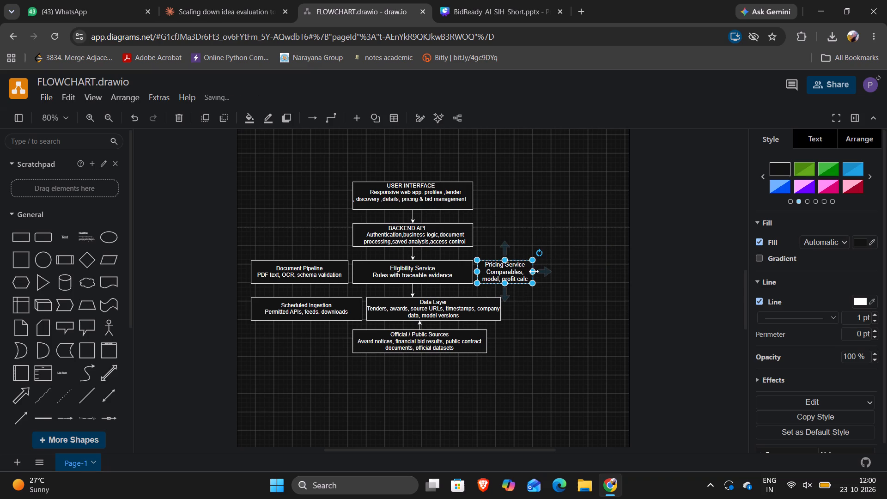
drag(505, 260, 506, 233)
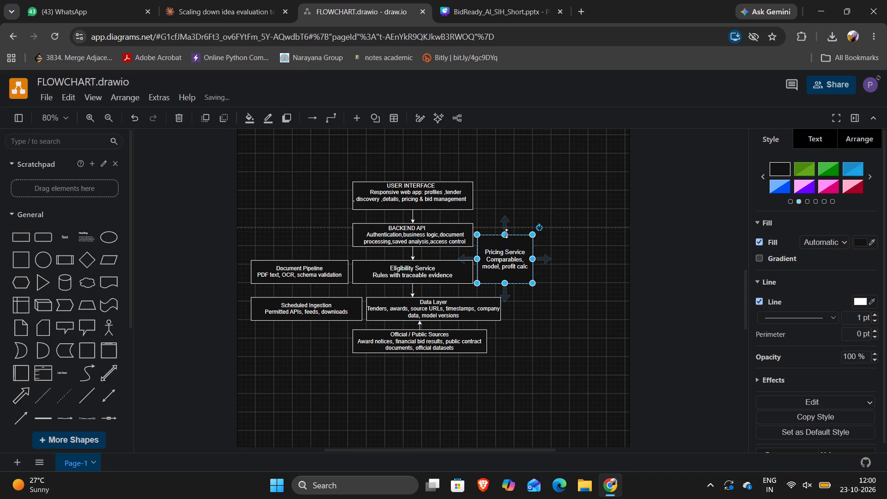
click(510, 258)
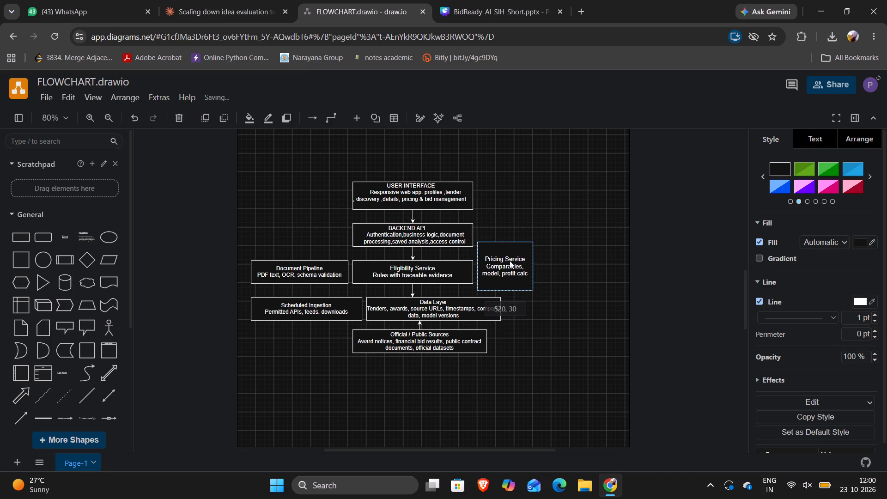
Narrow the Document Pipeline box from its outer side to about 90 wide and extend it upward to fit its text.
click(323, 274)
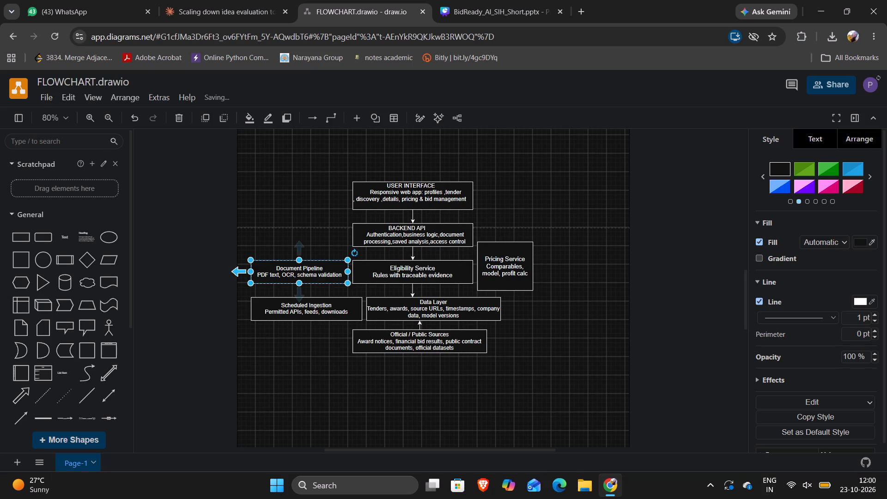
drag(249, 272, 304, 272)
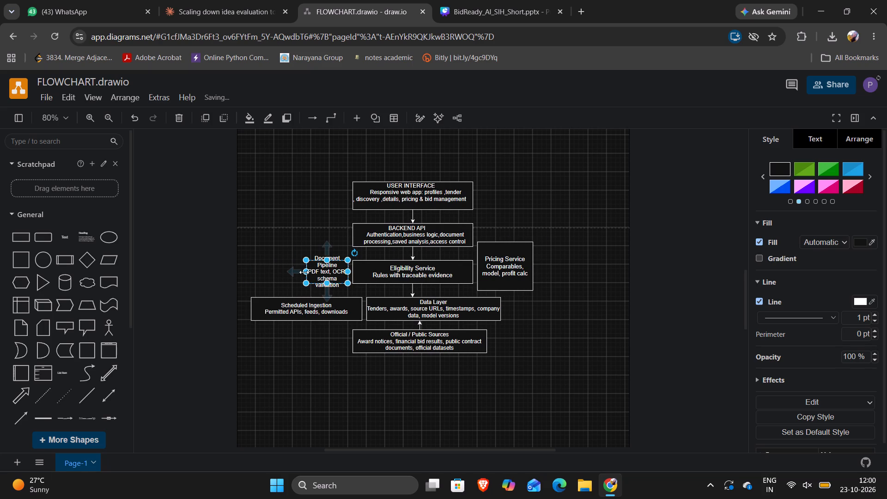
drag(327, 260, 327, 238)
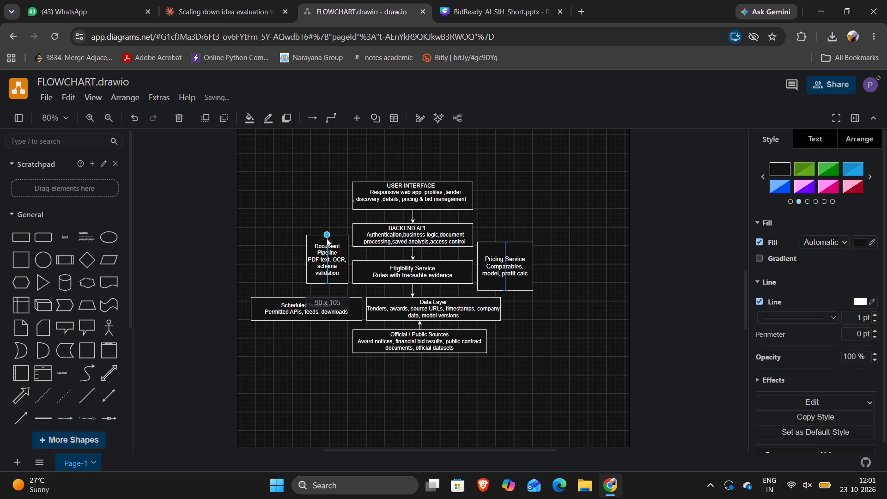
drag(327, 238, 327, 241)
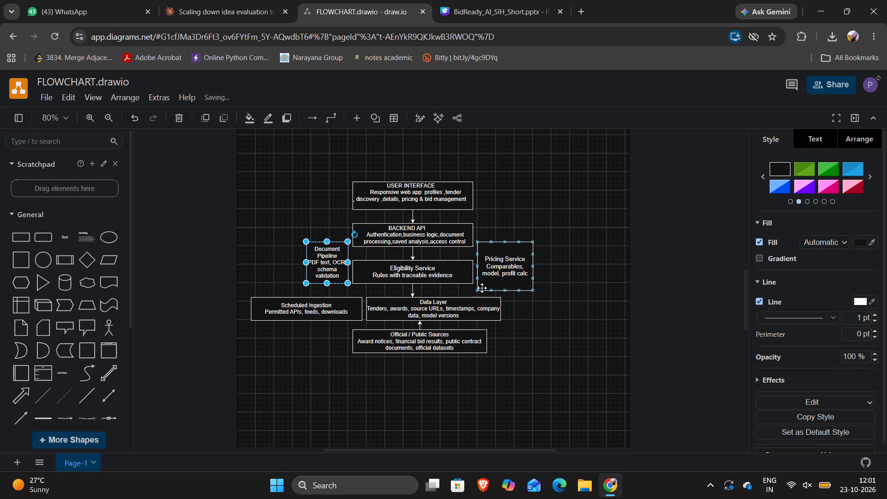
Narrow the Pricing Service box further from its outer side so its text wraps onto five lines.
click(498, 276)
drag(536, 265, 519, 263)
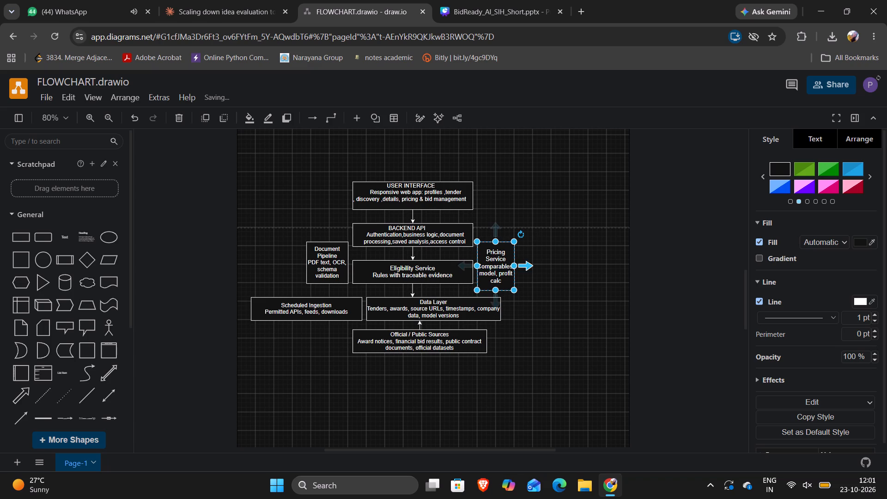
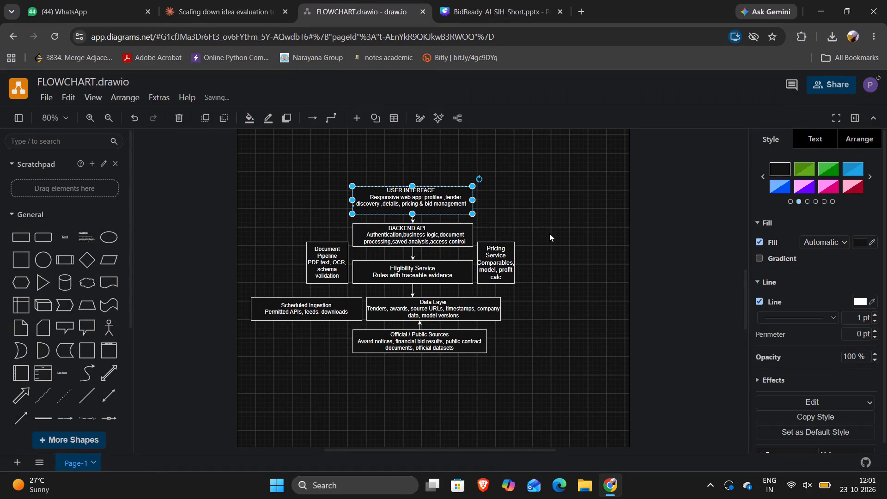
Move the Eligibility Service box up to 250, 60, closer beneath the Backend API box.
click(549, 233)
drag(446, 276, 448, 271)
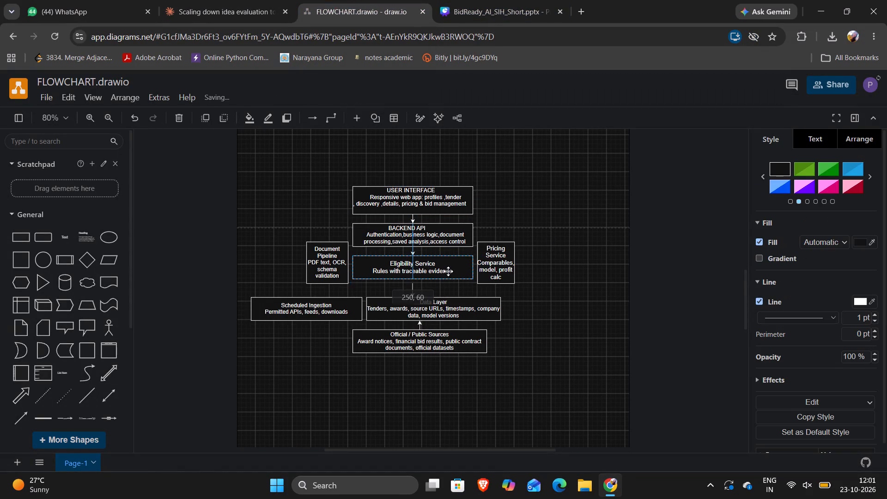
click(543, 314)
Move the Data Layer box up to about 280, 140, closer to the Eligibility Service box.
click(467, 309)
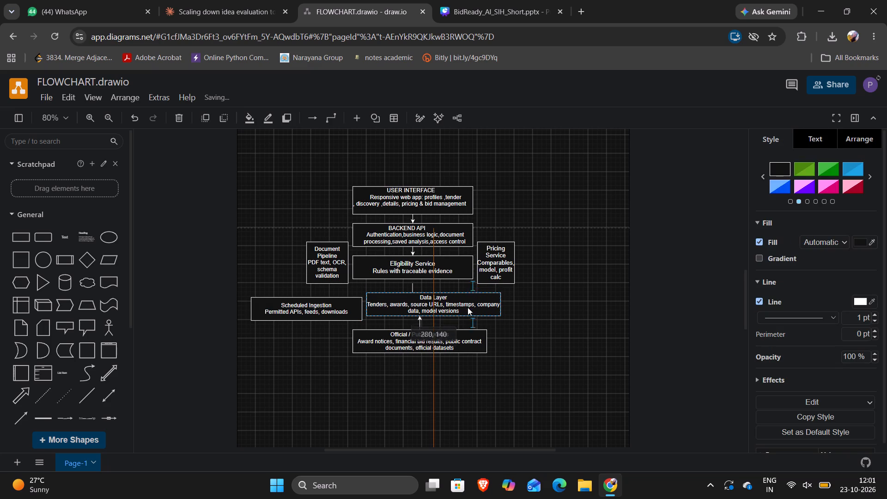
Delete the connector running down from the Eligibility Service box.
click(413, 288)
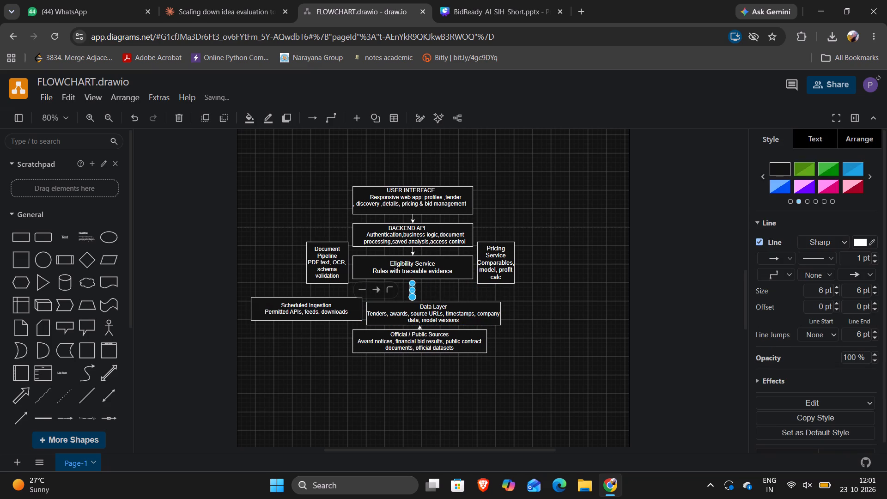
key(Delete)
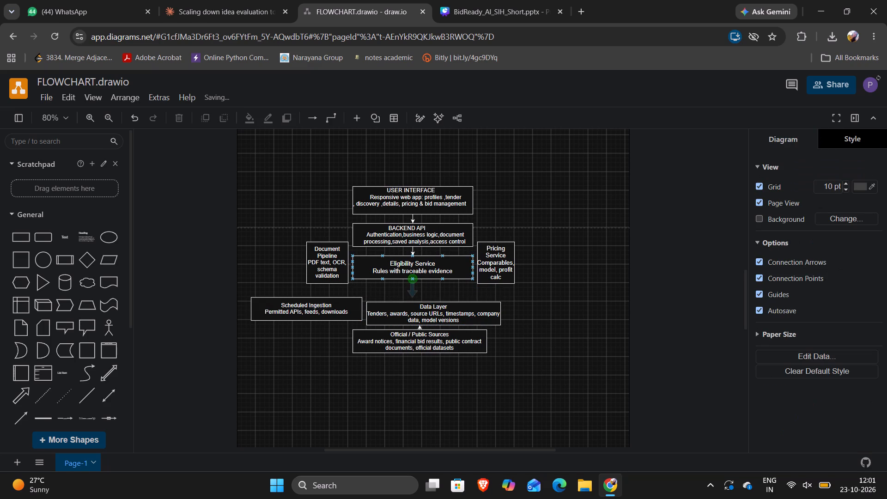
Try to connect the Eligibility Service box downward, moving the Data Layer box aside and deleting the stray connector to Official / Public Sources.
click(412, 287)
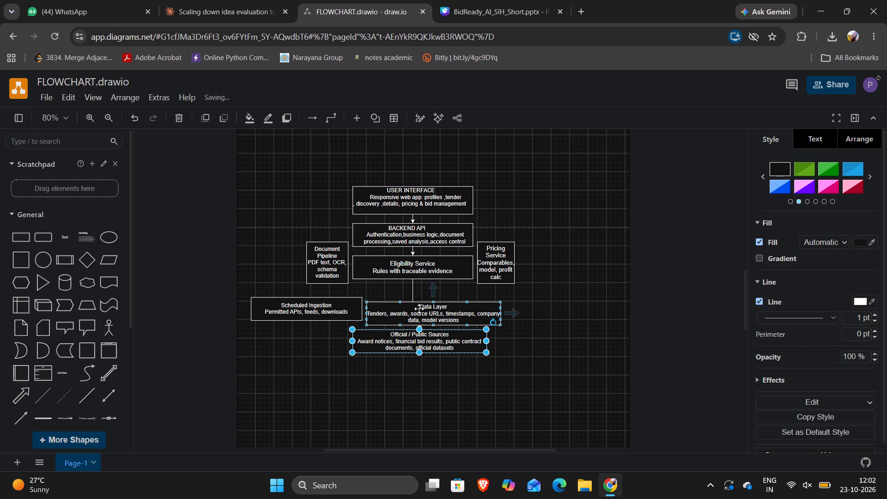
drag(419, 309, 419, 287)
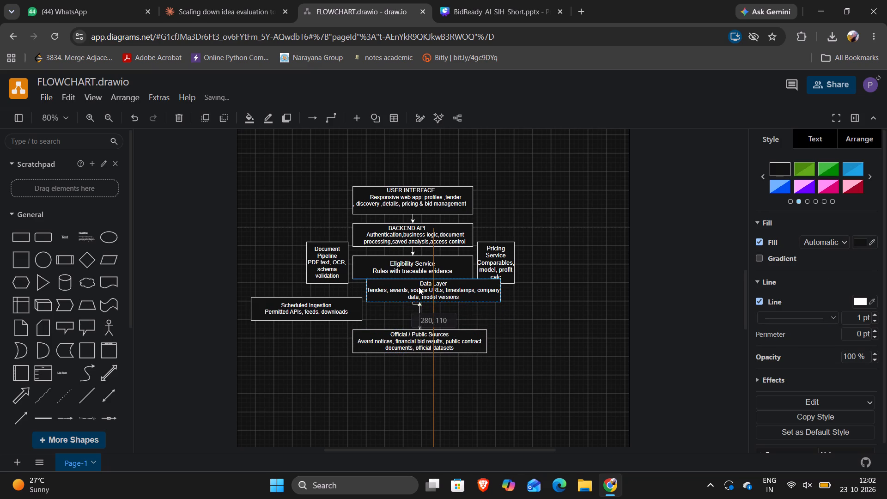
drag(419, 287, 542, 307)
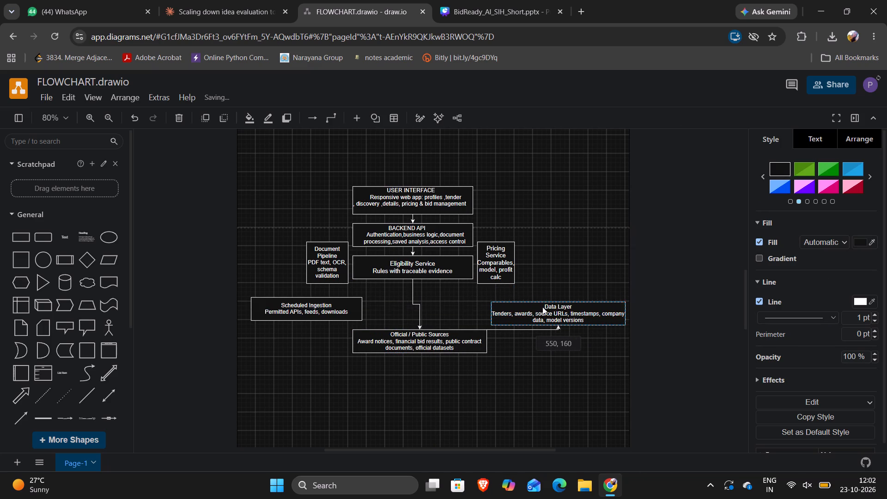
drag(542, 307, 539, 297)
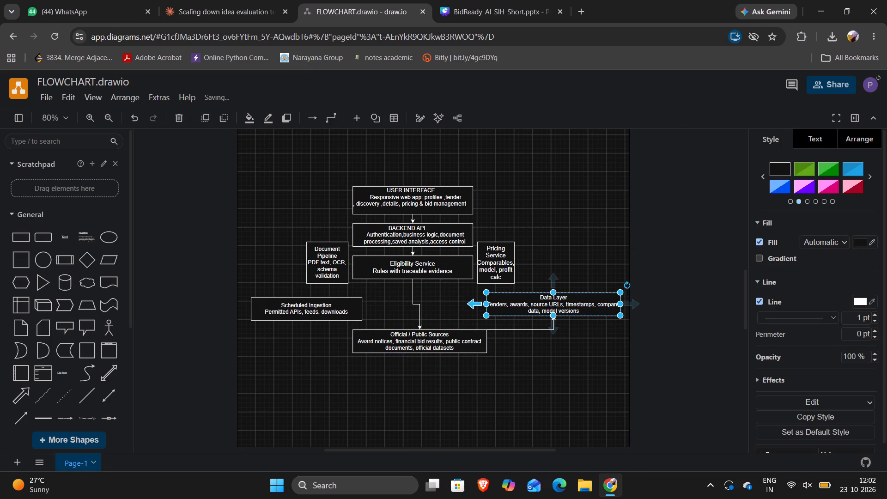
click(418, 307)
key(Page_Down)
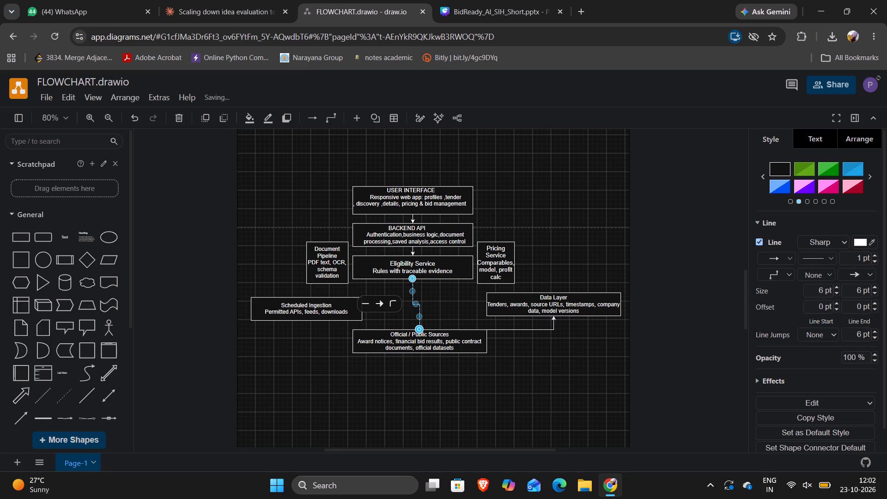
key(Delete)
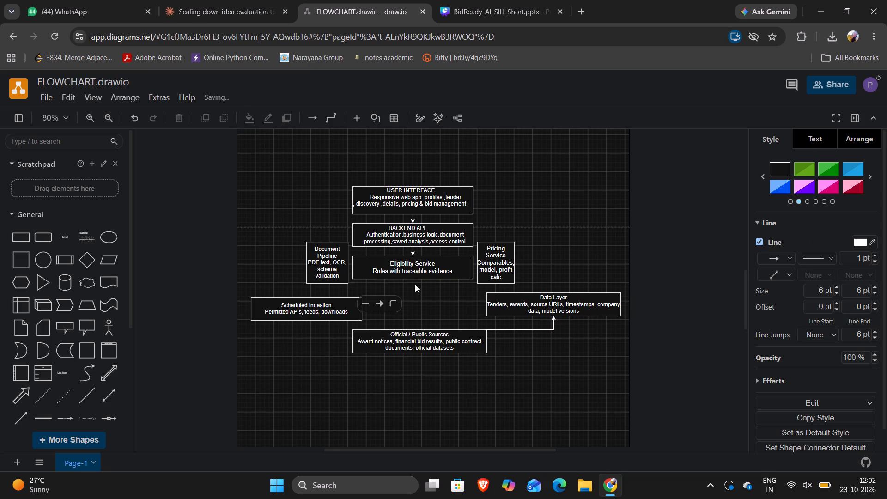
Space the Official / Public Sources and Data Layer boxes out below Eligibility Service and add an arrow from Data Layer up to Eligibility Service.
drag(422, 338, 422, 414)
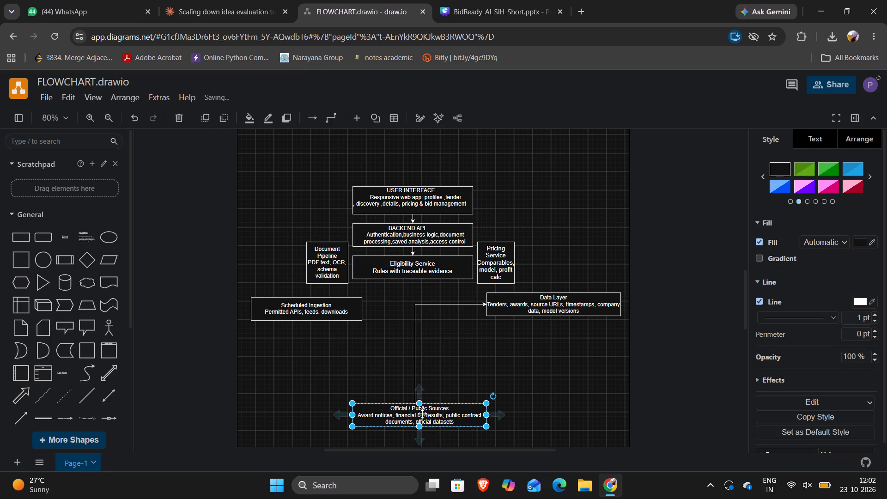
drag(504, 302, 386, 345)
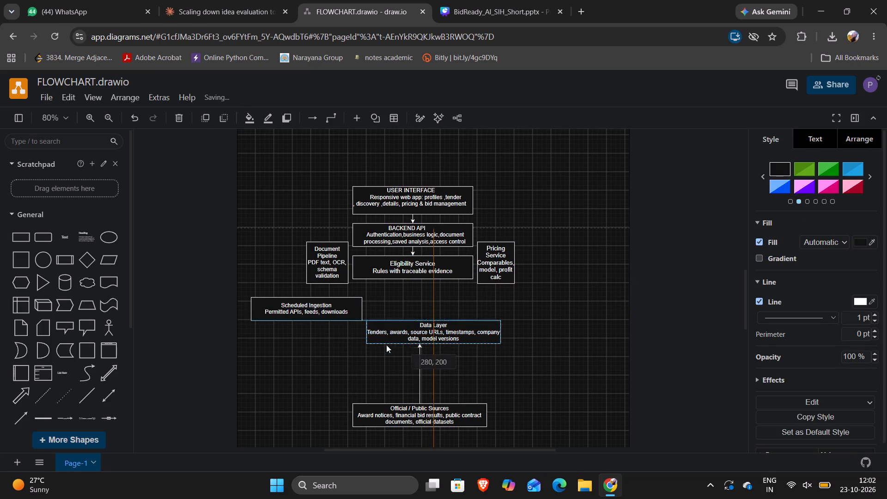
drag(386, 345, 390, 314)
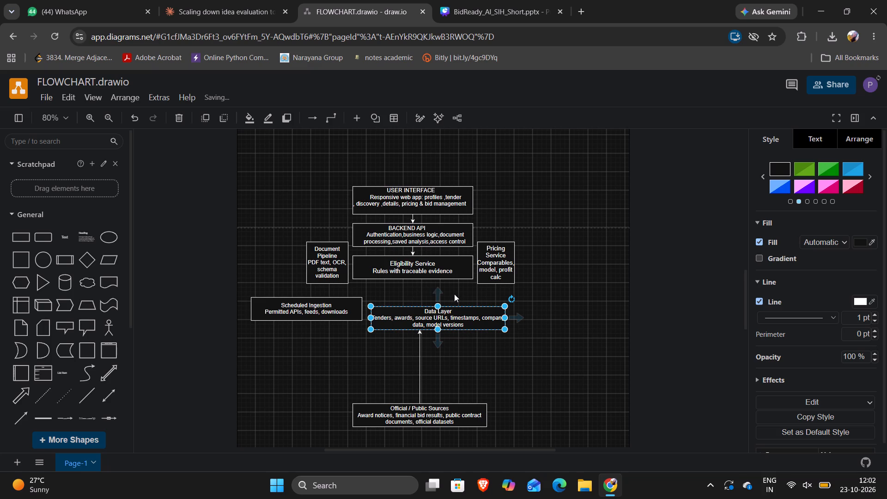
click(439, 293)
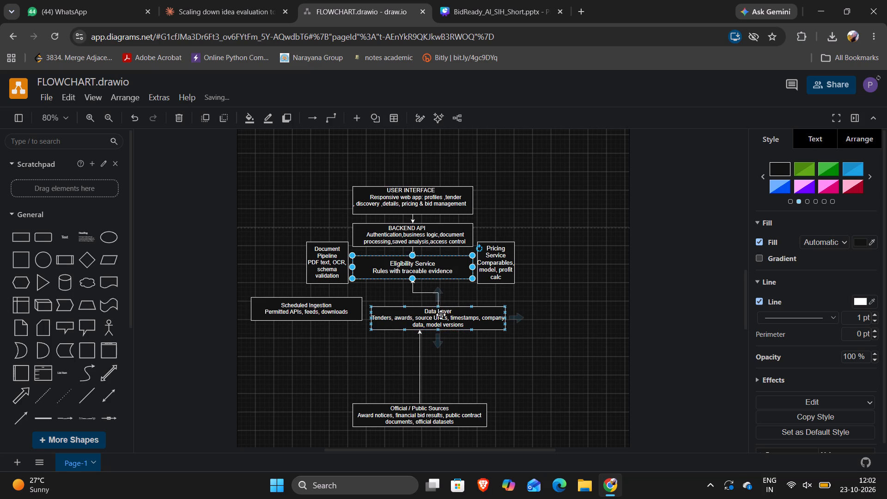
Resize the Scheduled Ingestion box to about 80 x 80 and place it directly beneath the Document Pipeline box.
click(335, 313)
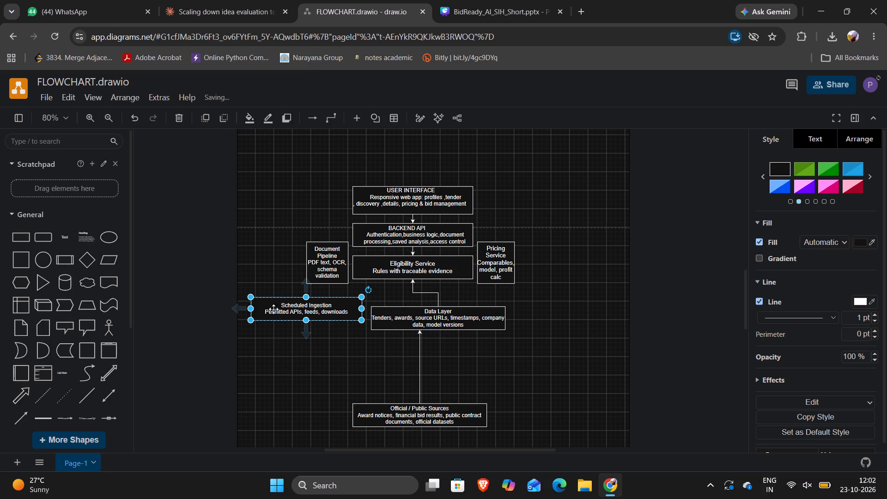
drag(250, 309, 322, 319)
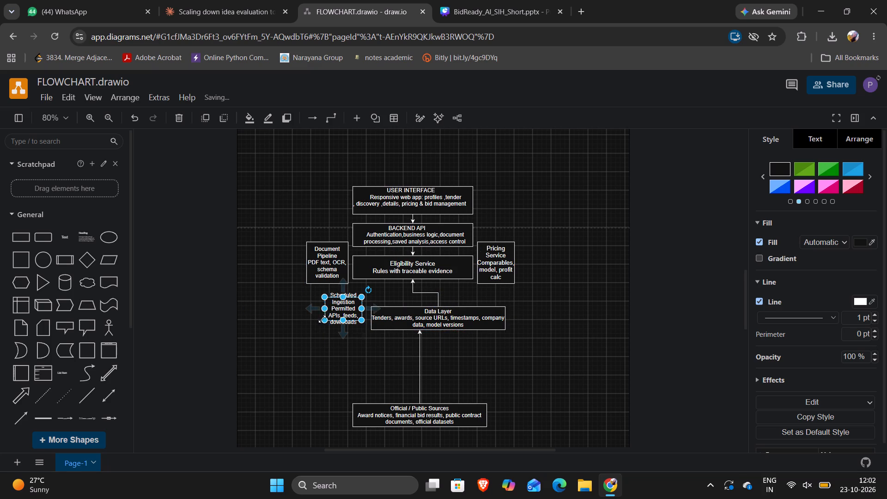
drag(342, 299, 343, 286)
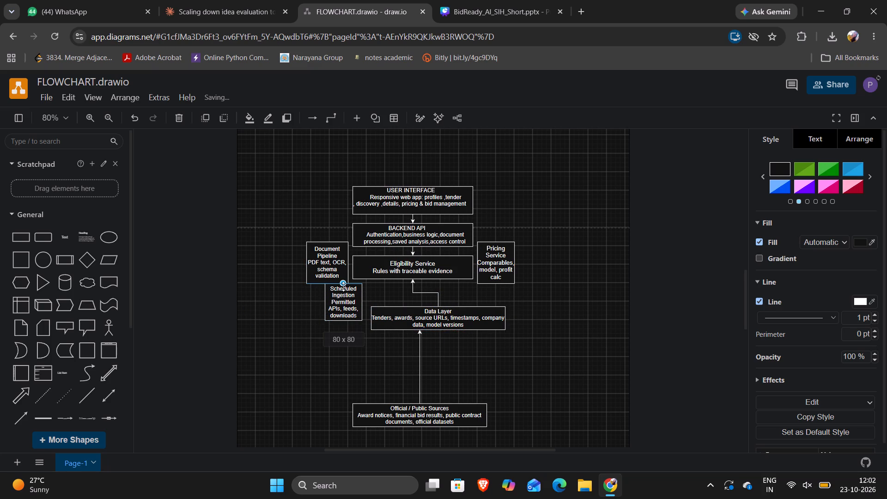
drag(343, 286, 344, 292)
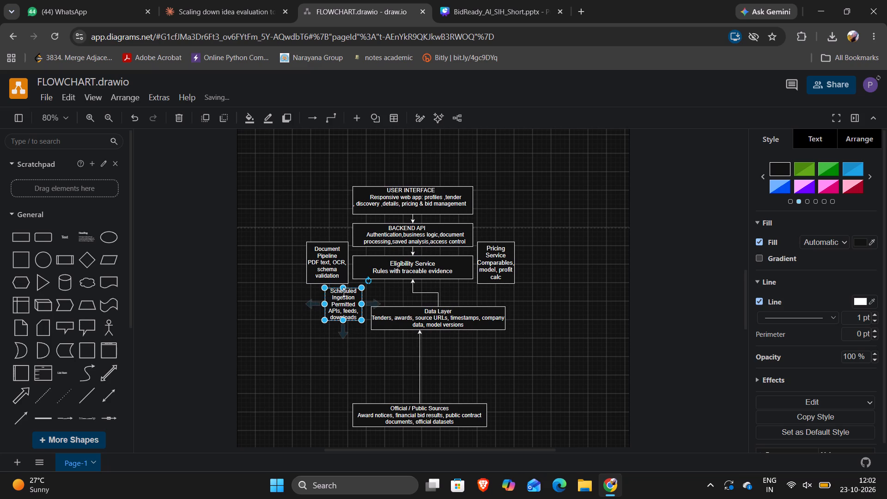
click(343, 323)
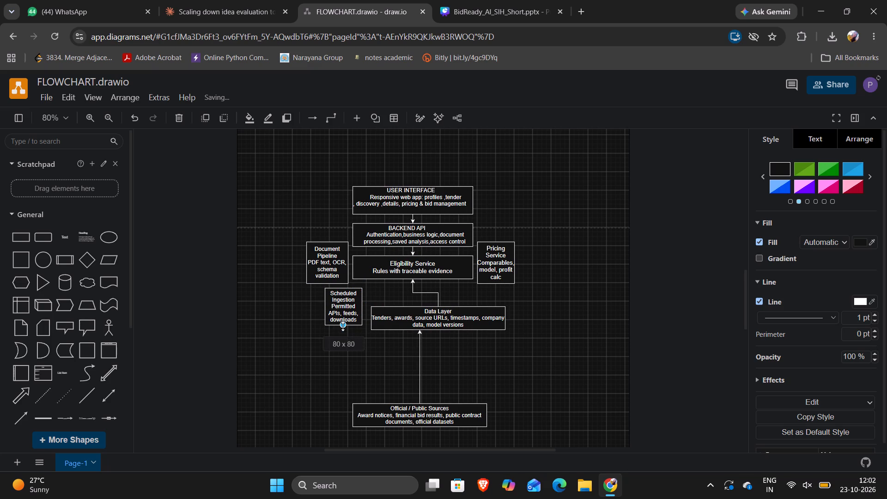
click(298, 327)
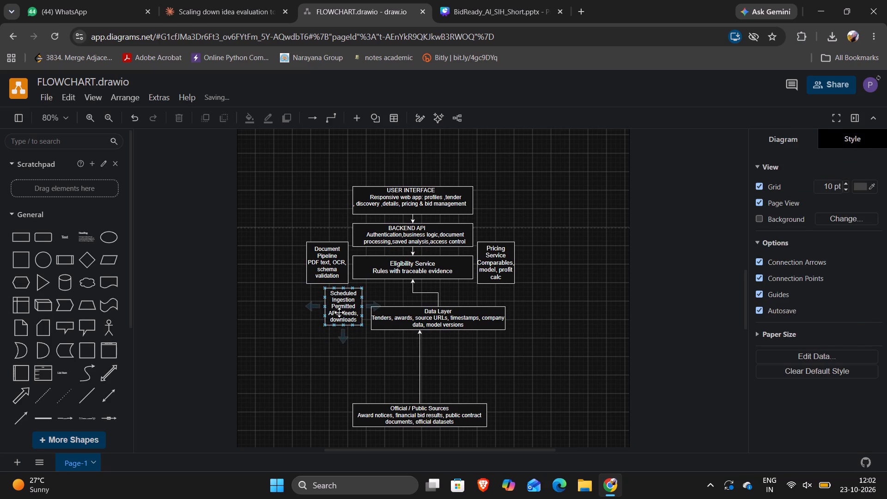
drag(340, 312, 314, 309)
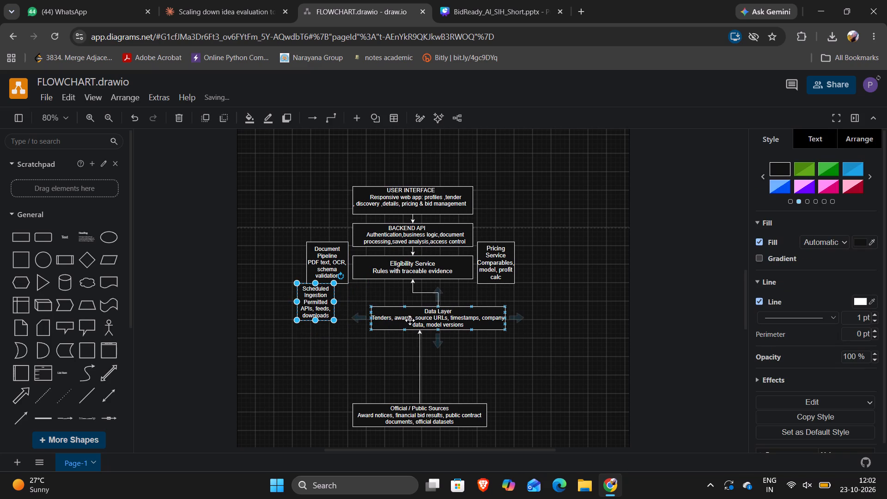
Position the Data Layer box at about 235, 135, centred beneath the Eligibility Service box so their connecting arrow runs straight.
drag(410, 320, 388, 310)
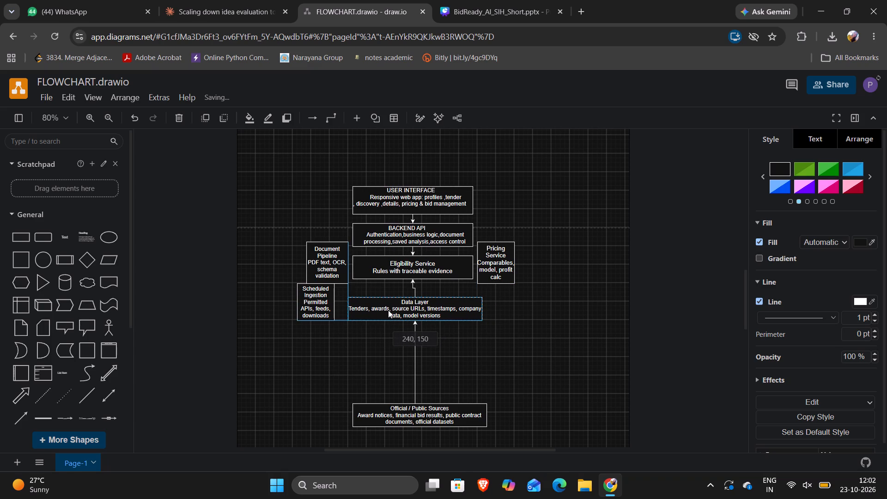
drag(388, 310, 385, 310)
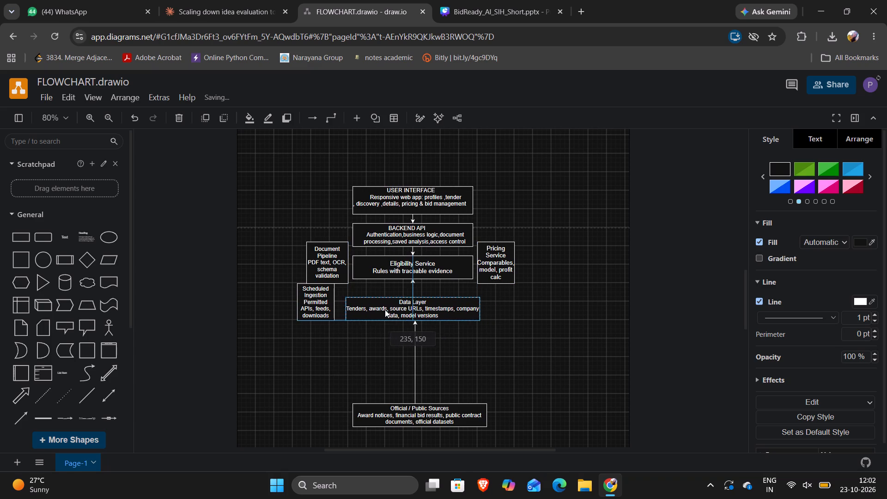
drag(385, 310, 386, 304)
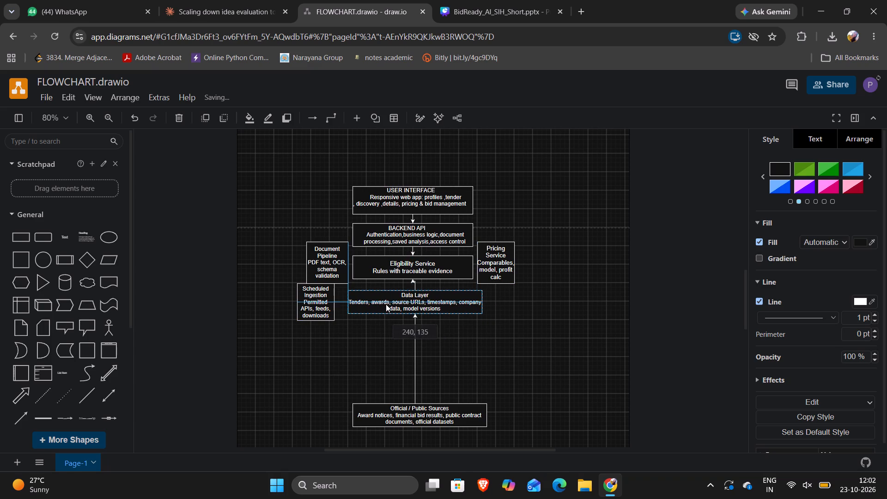
drag(386, 304, 385, 307)
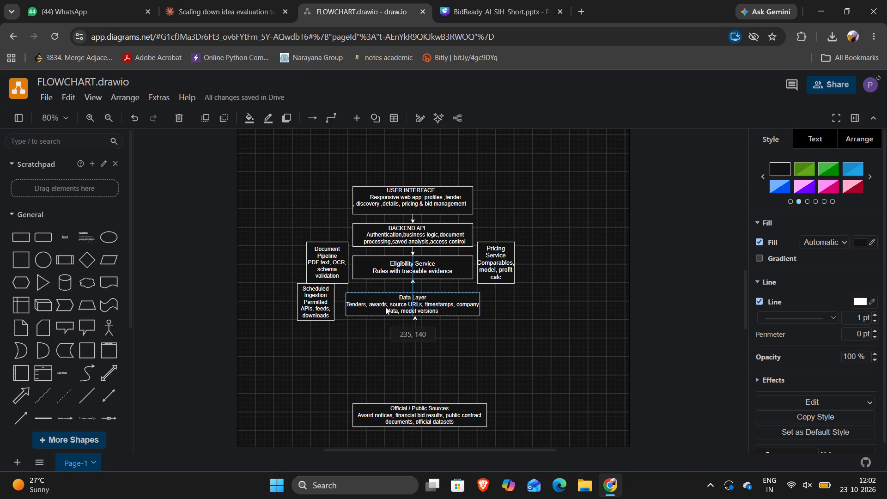
drag(385, 307, 386, 305)
click(368, 354)
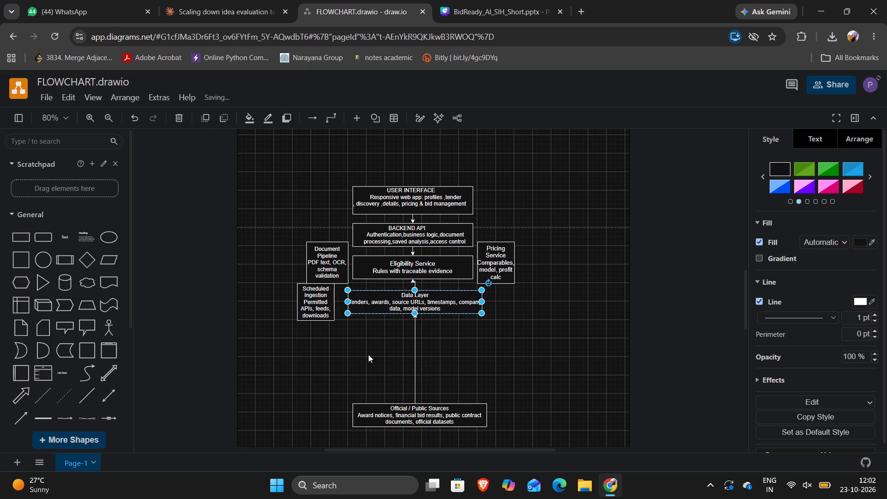
click(428, 302)
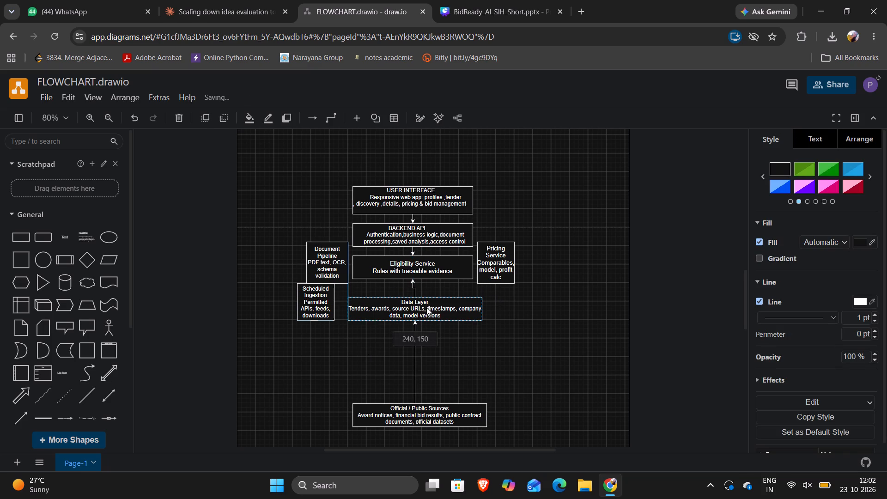
drag(425, 304, 426, 302)
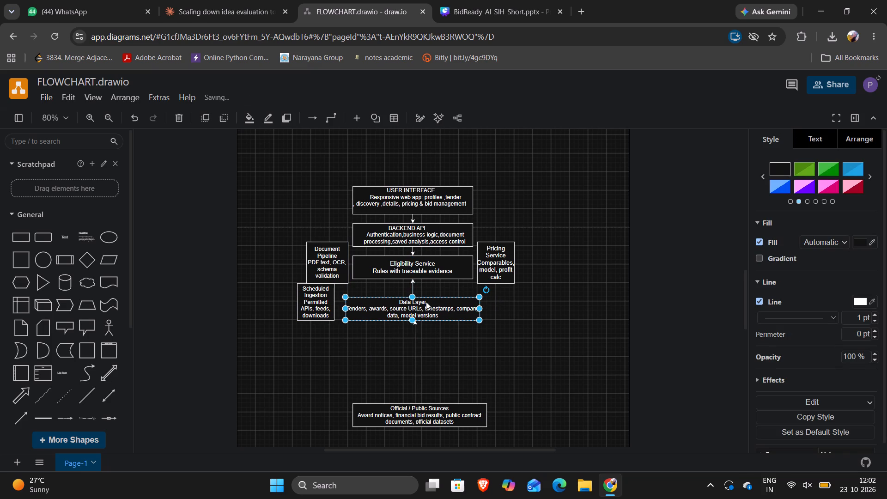
drag(426, 302, 425, 297)
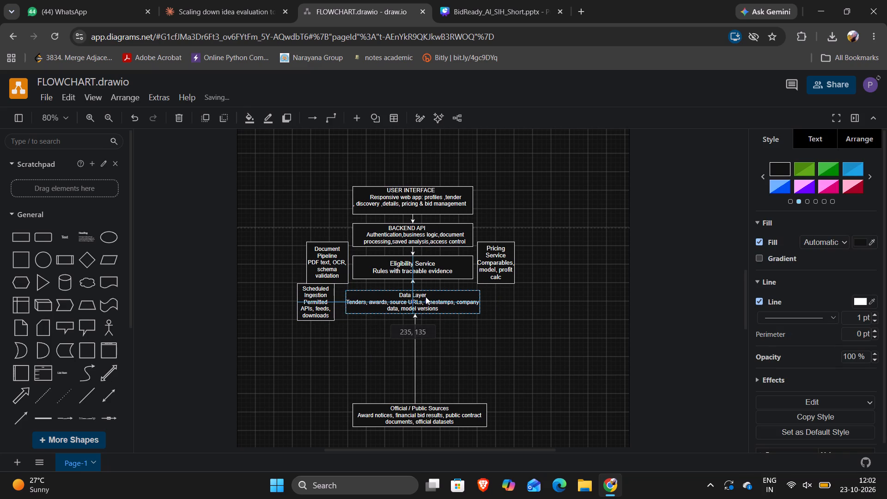
drag(425, 297, 425, 297)
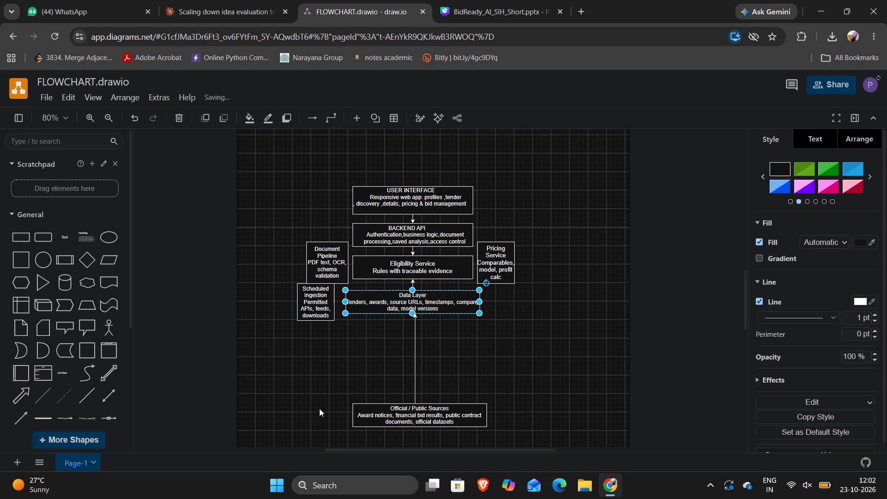
click(310, 412)
Move the Official / Public Sources box up to about 230, 210, close beneath the Data Layer box.
drag(396, 416, 391, 341)
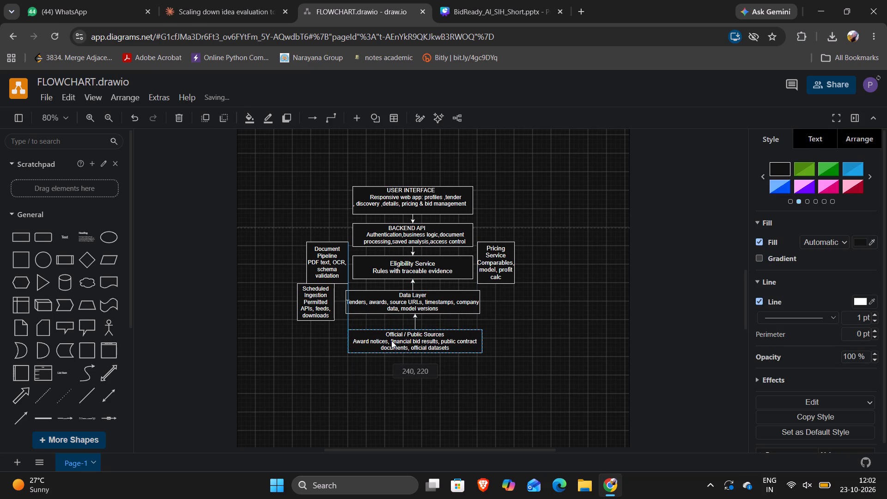
drag(391, 341, 388, 337)
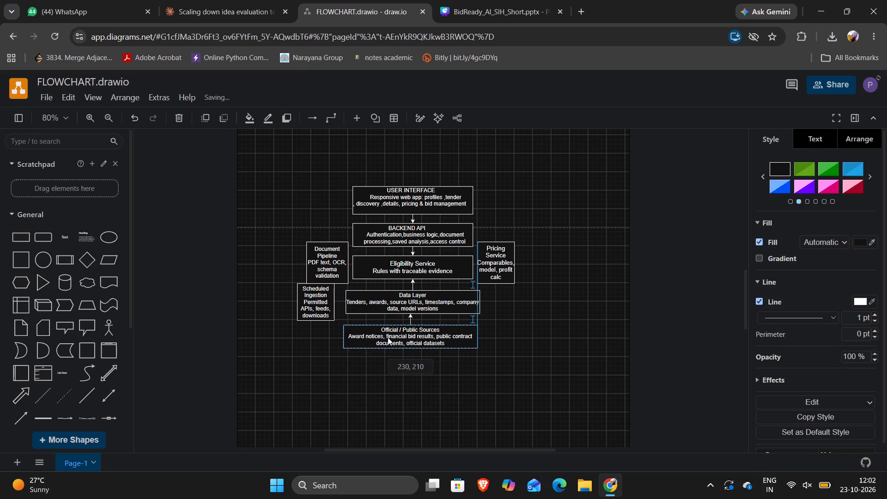
drag(388, 337, 391, 337)
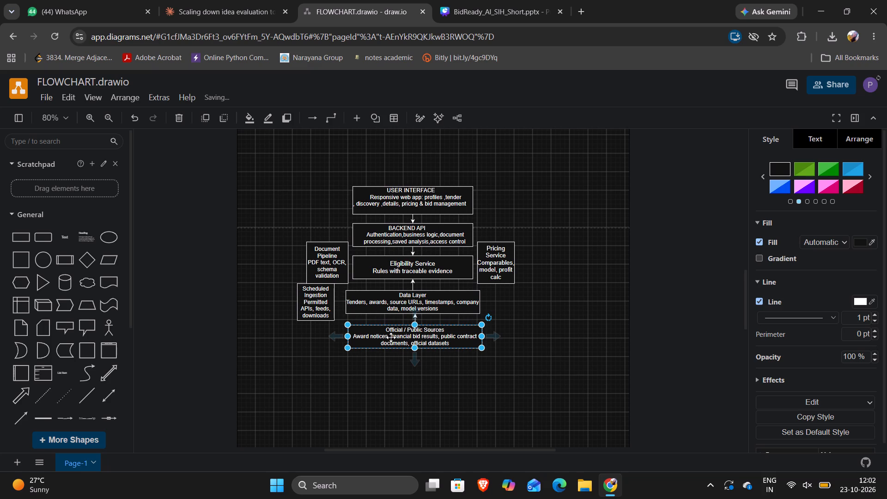
click(391, 337)
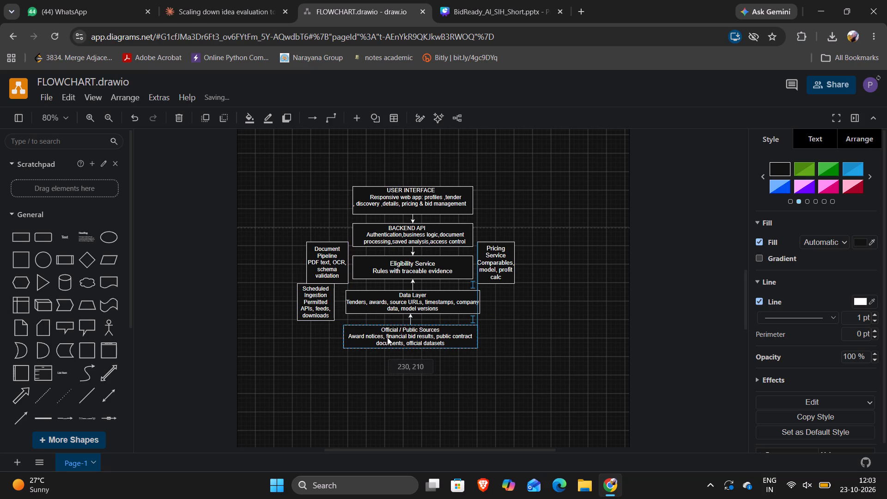
click(370, 388)
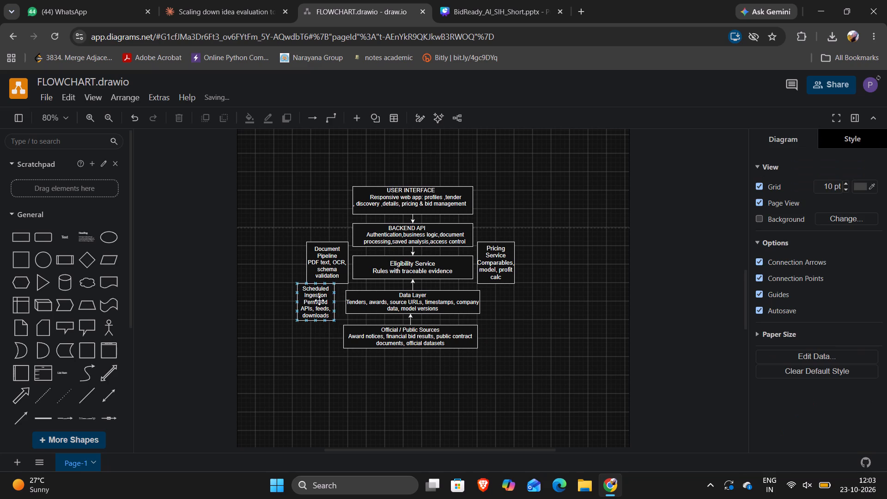
Shift the Scheduled Ingestion box slightly down and inward so it sits beside the Data Layer box, clear of Document Pipeline.
drag(319, 300, 322, 307)
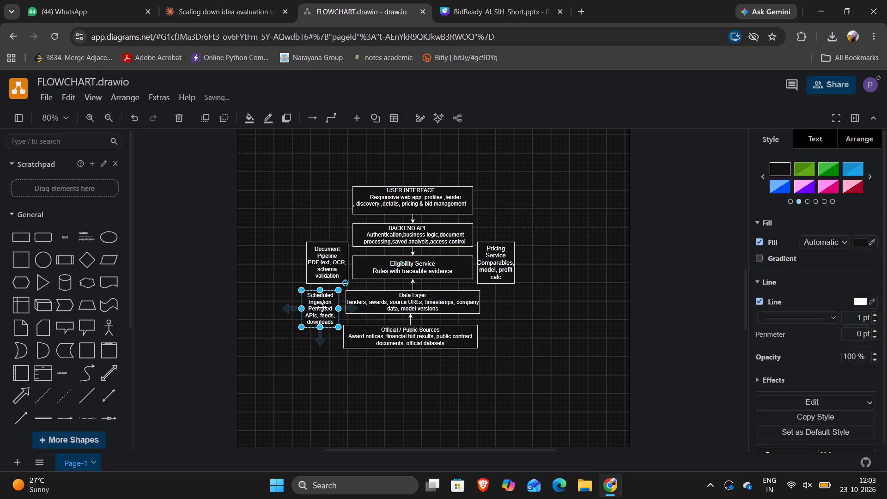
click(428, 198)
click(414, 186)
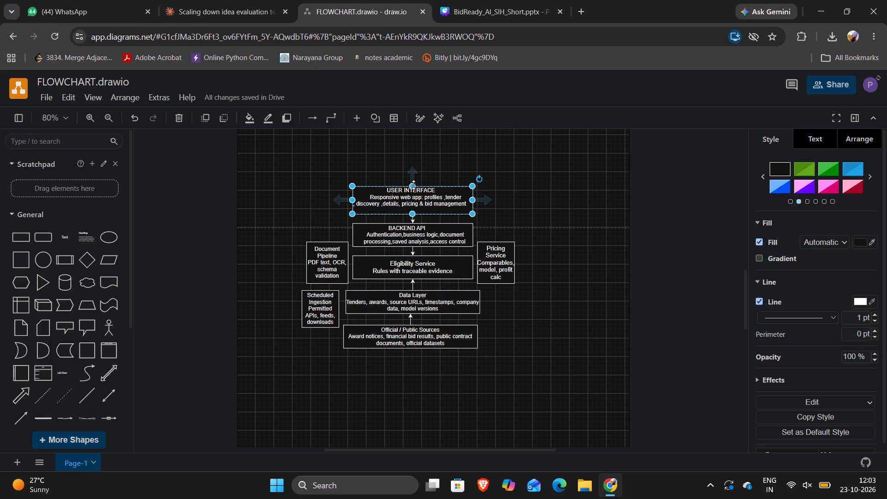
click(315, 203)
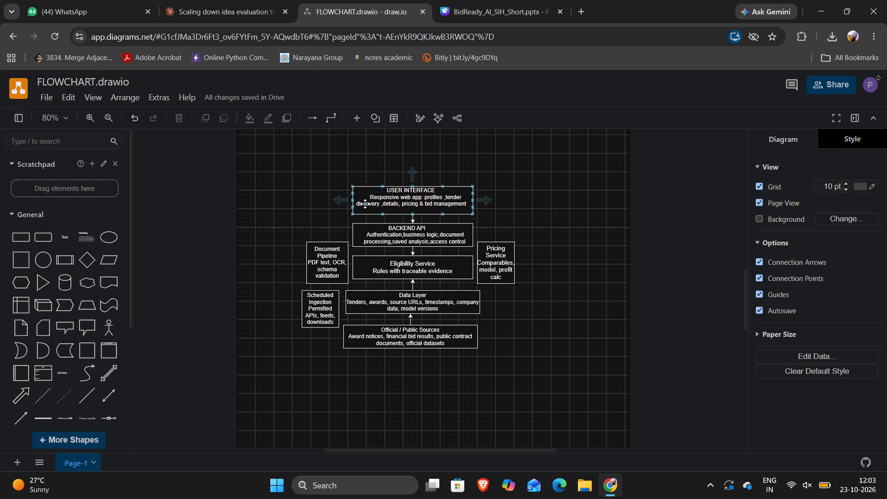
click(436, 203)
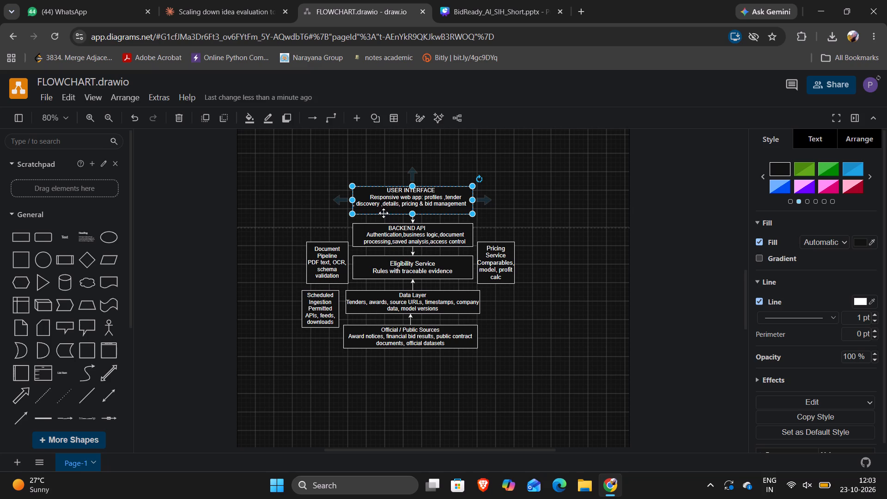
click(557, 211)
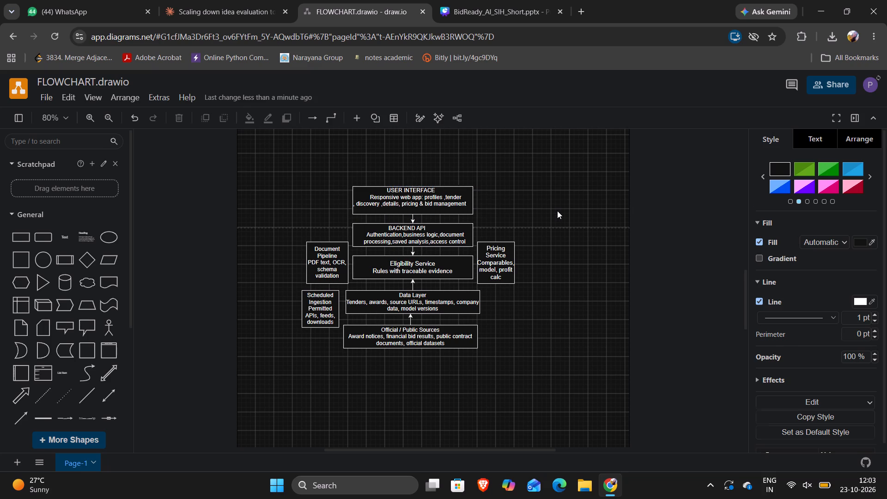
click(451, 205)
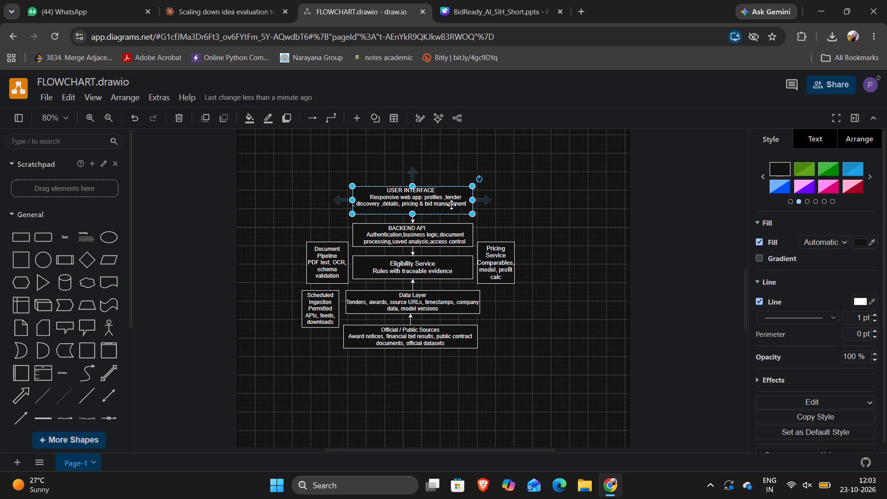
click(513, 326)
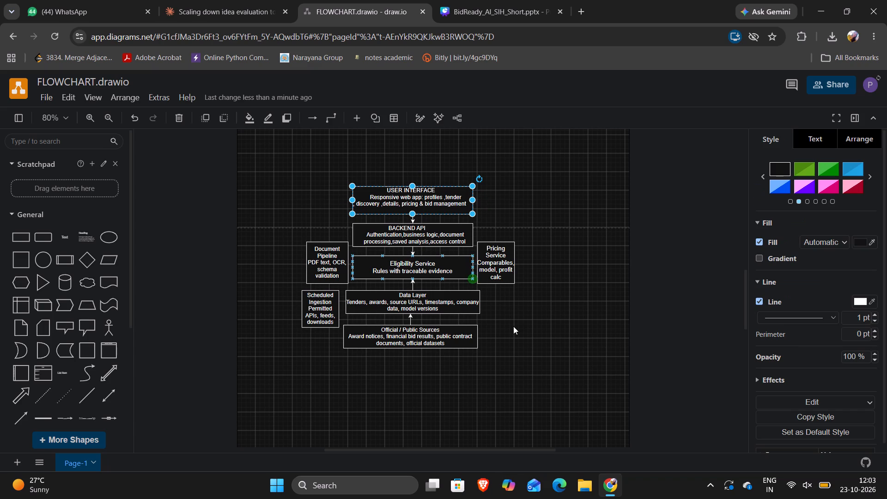
Shift the Official / Public Sources box sideways to line up with the Data Layer box, so their connecting arrow runs straight.
click(441, 336)
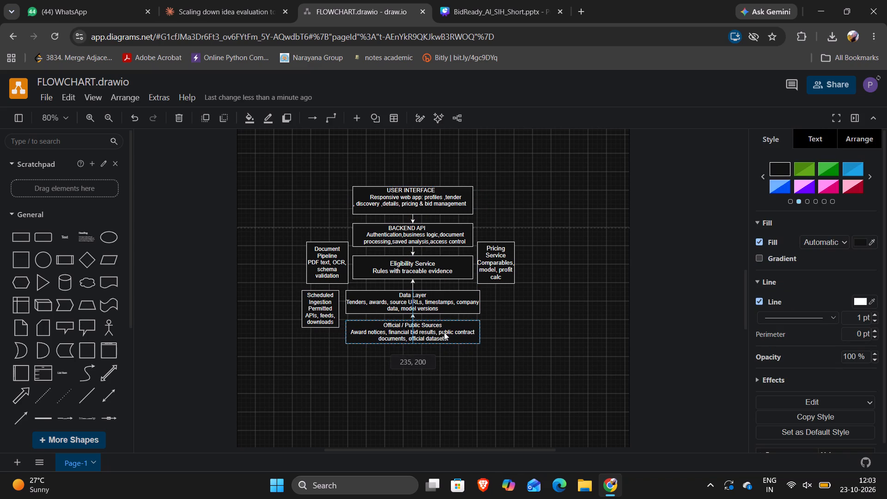
click(554, 332)
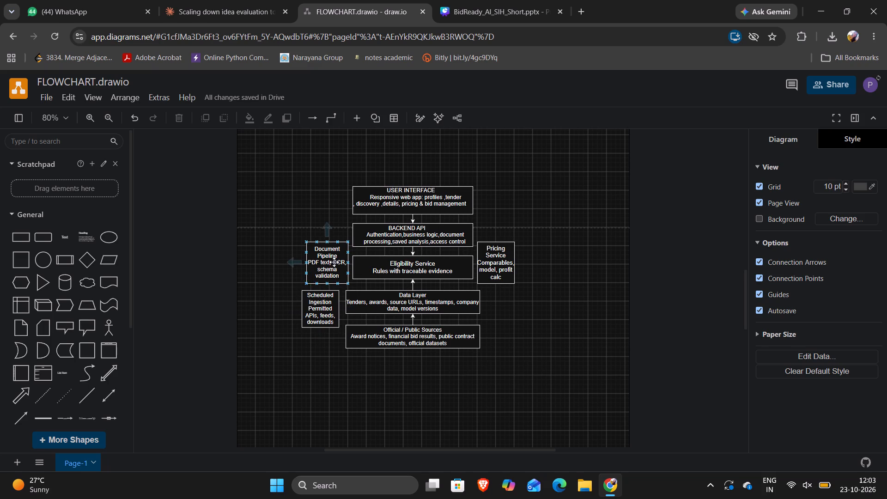
Move the Document Pipeline box up to about 150, 10, beside the gap between the Backend API and Eligibility Service boxes.
drag(334, 262, 334, 245)
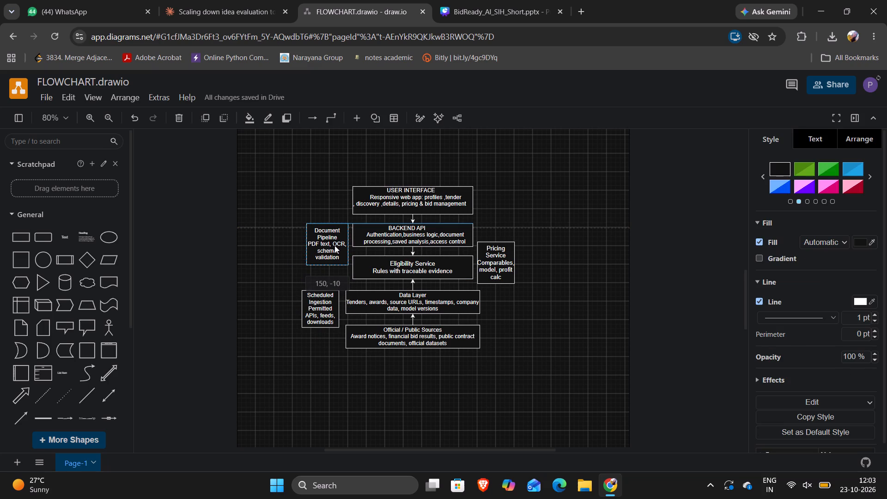
drag(334, 245, 334, 243)
drag(334, 243, 335, 252)
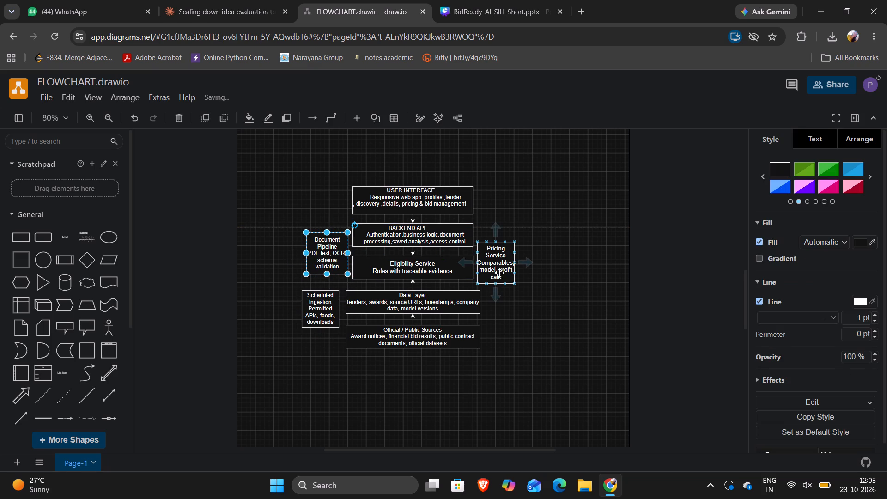
Move the Pricing Service box to about 525, 10, level with the Document Pipeline box and slightly farther from the central column.
drag(498, 268, 498, 258)
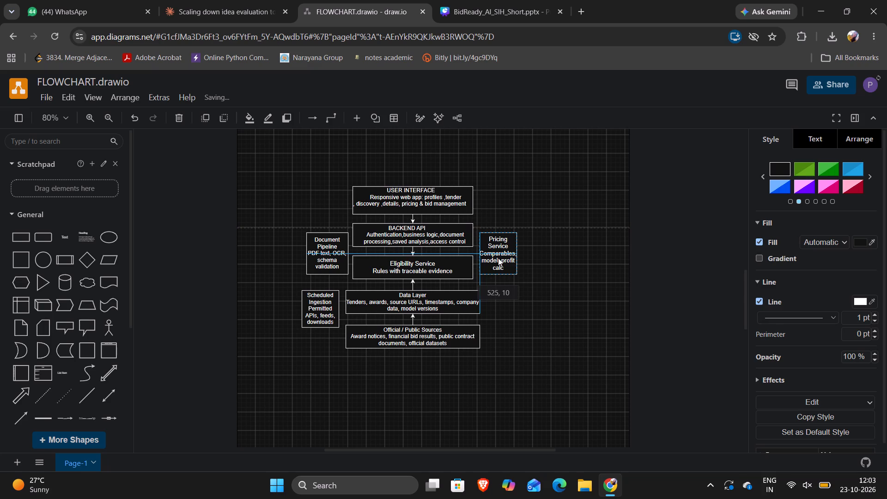
drag(498, 258, 498, 256)
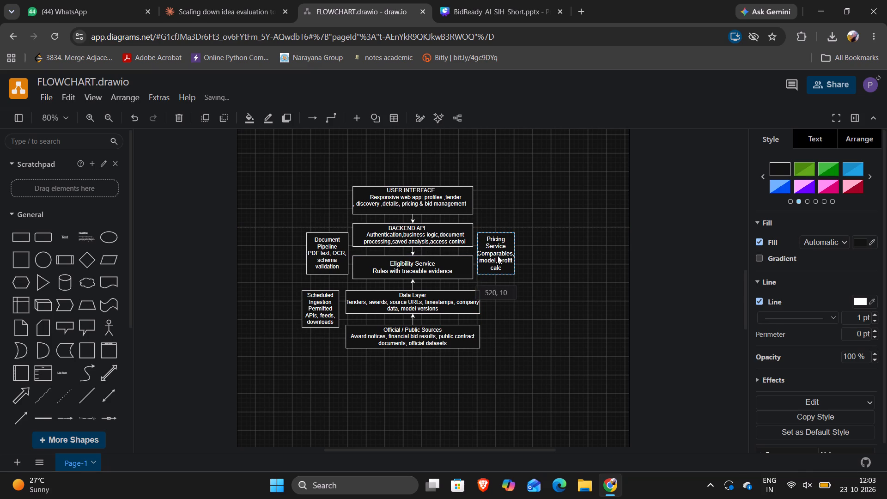
drag(498, 256, 498, 259)
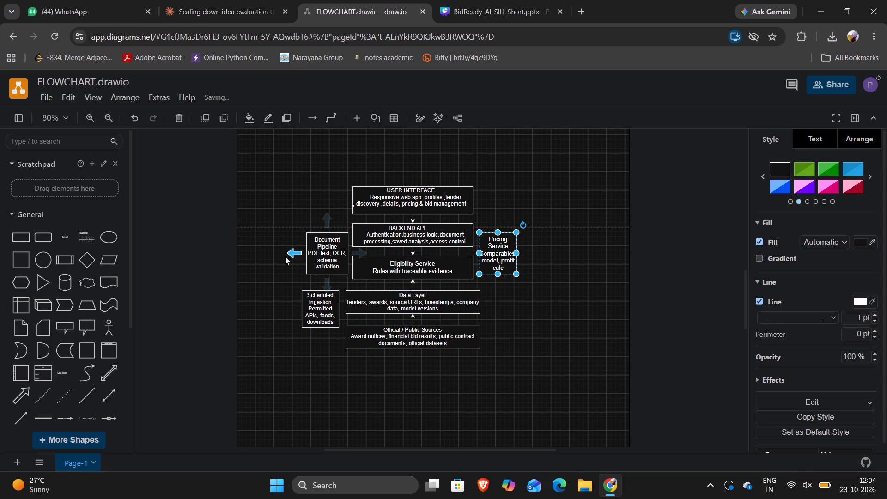
click(265, 258)
Move the Scheduled Ingestion box to about 150, 130, lining up its outer edge with the Document Pipeline box above.
click(314, 306)
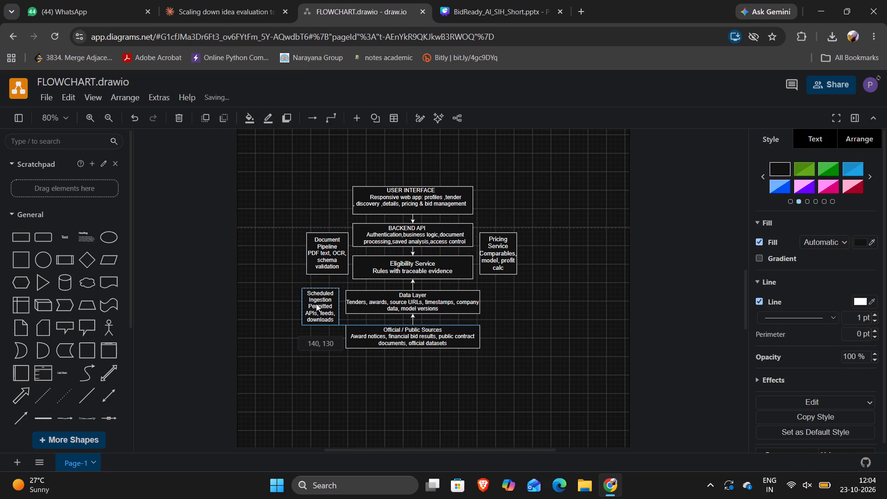
click(267, 296)
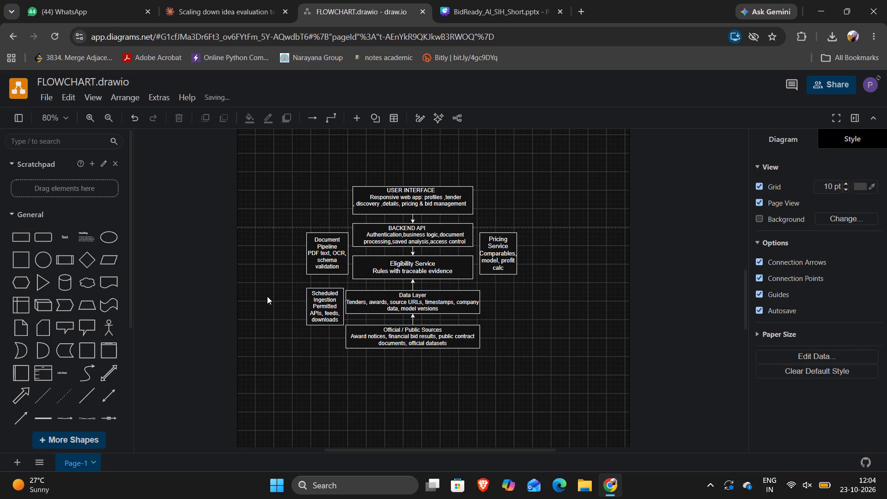
click(274, 183)
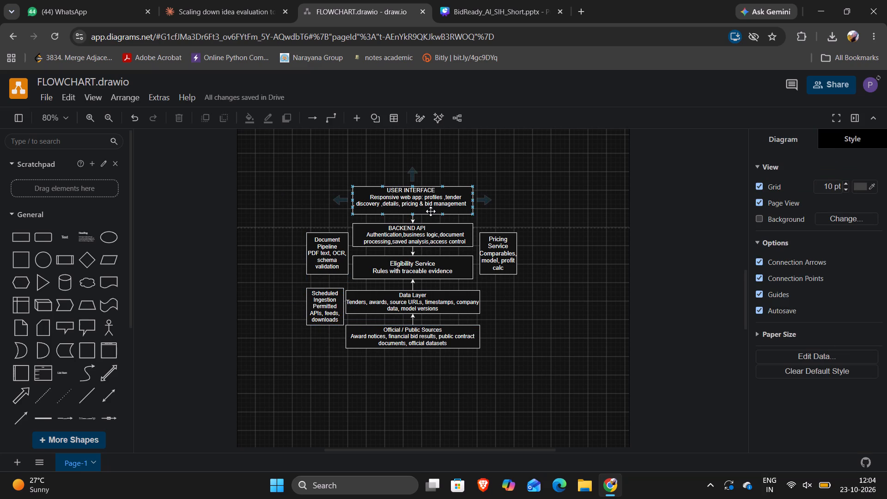
Select the User Interface box for styling.
click(431, 211)
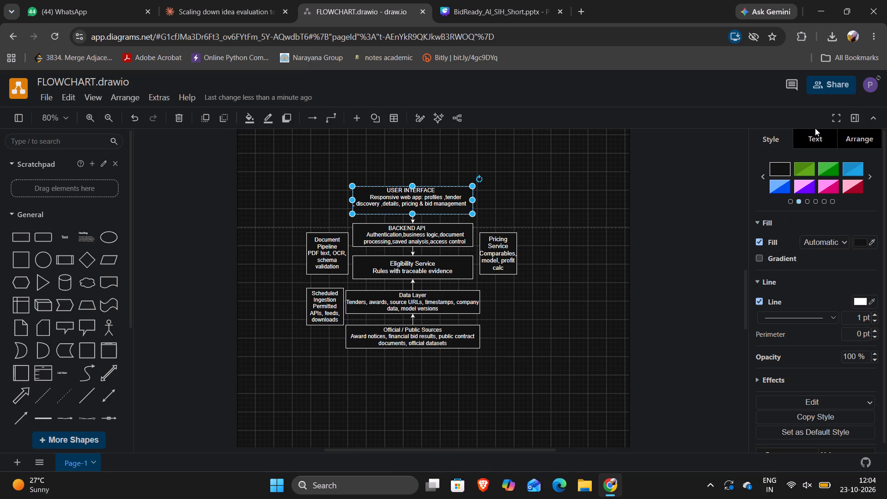
scroll(827, 252, down, 1)
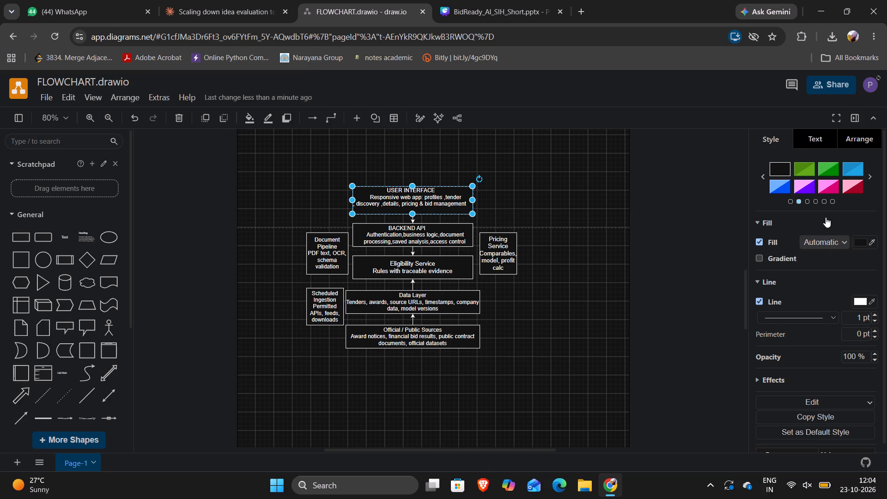
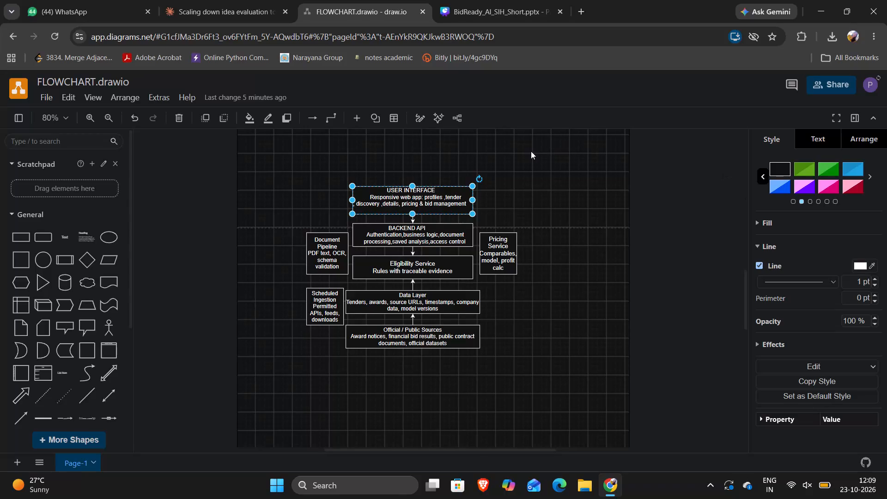
Resize the User Interface box to about 230 × 80, making it narrower and taller above the Backend API box.
click(448, 201)
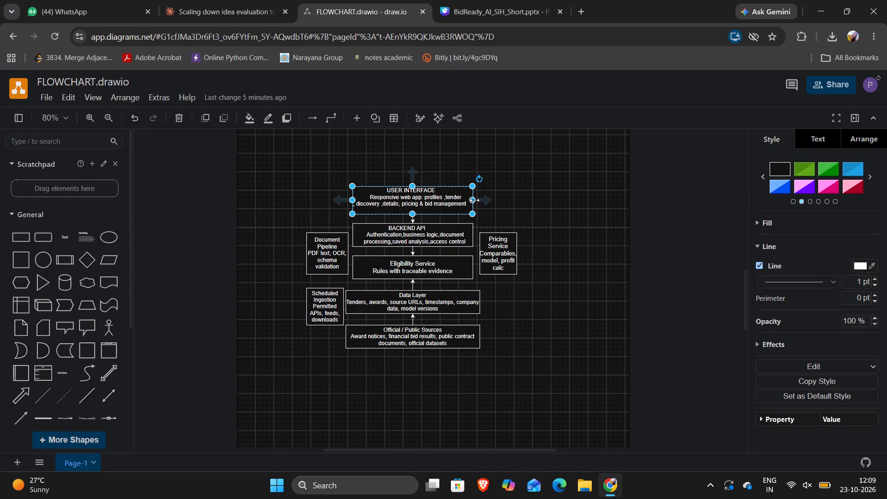
drag(474, 200, 454, 203)
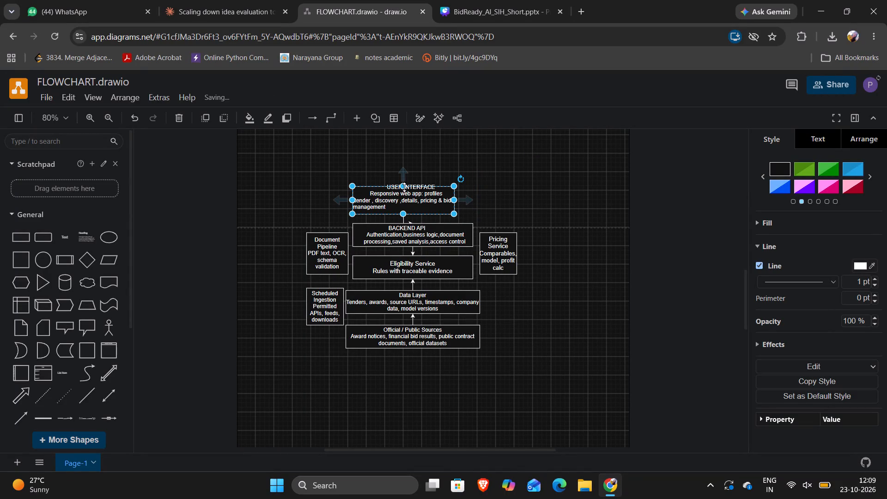
drag(404, 187, 404, 173)
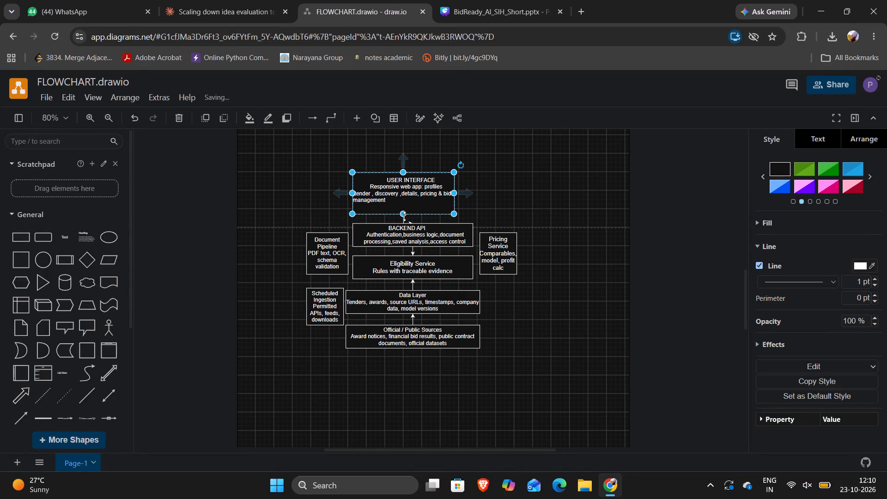
drag(404, 216, 403, 212)
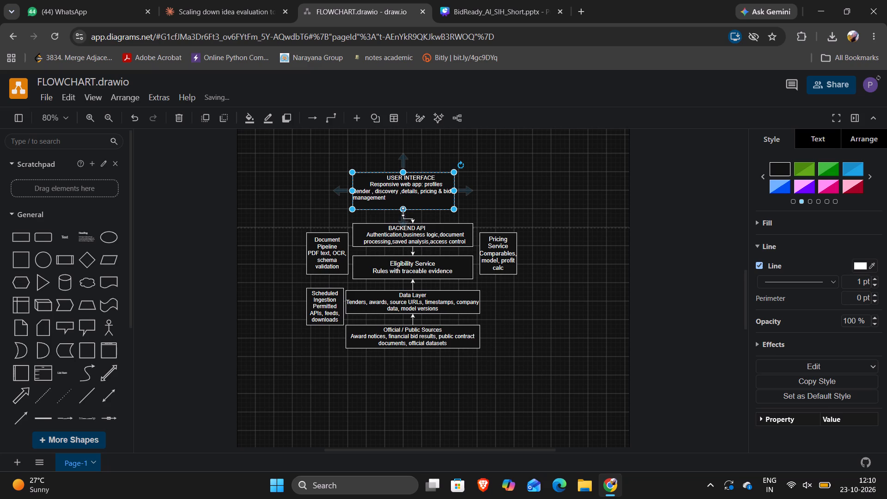
click(409, 190)
click(818, 138)
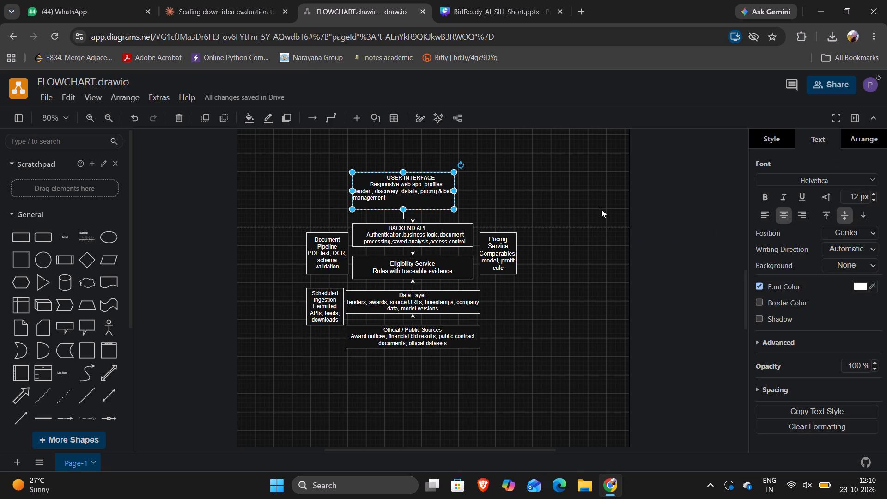
drag(456, 190, 462, 190)
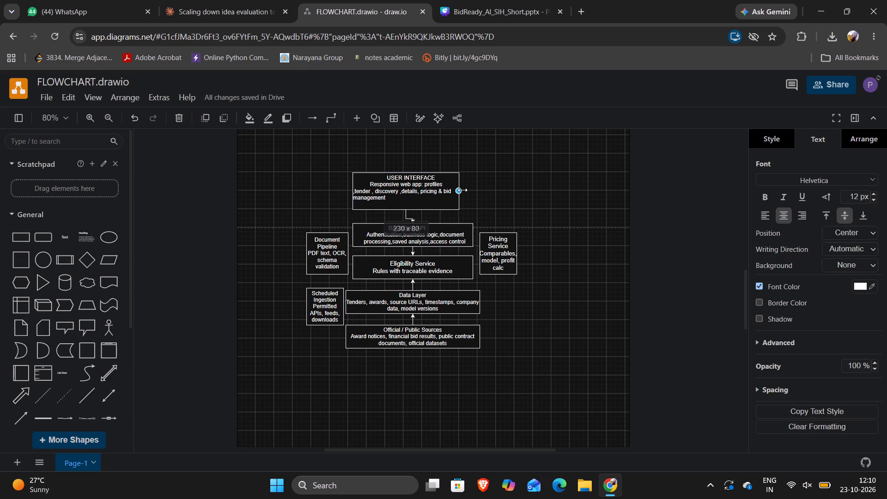
drag(462, 190, 461, 190)
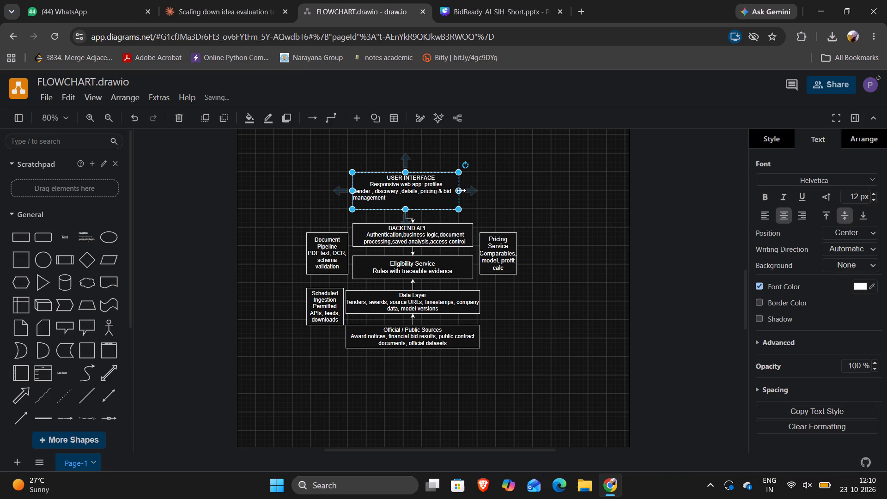
In the User Interface text, keep "bid management" together on one line and remove the gap between "profiles" and ",tender".
double_click(388, 200)
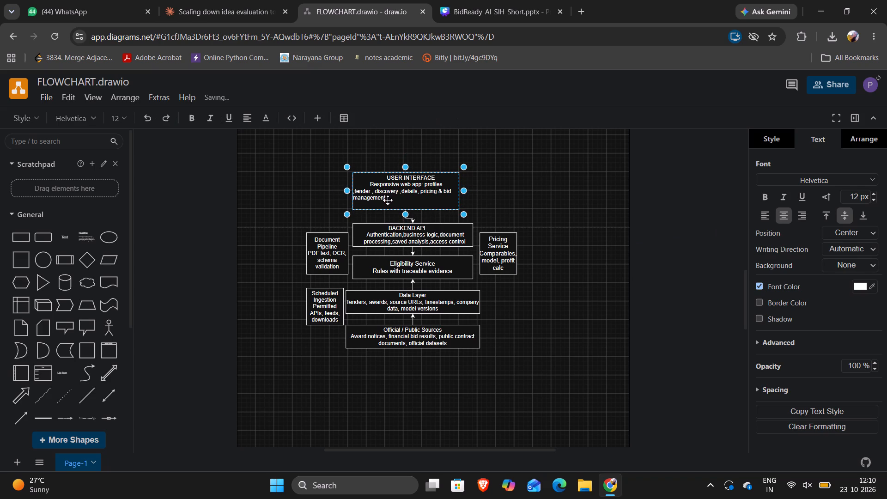
click(388, 200)
key(Left)
key(Left)
key(Left)
key(Left)
key(Left)
key(Left)
key(Left)
key(Left)
key(Left)
key(Left)
key(Left)
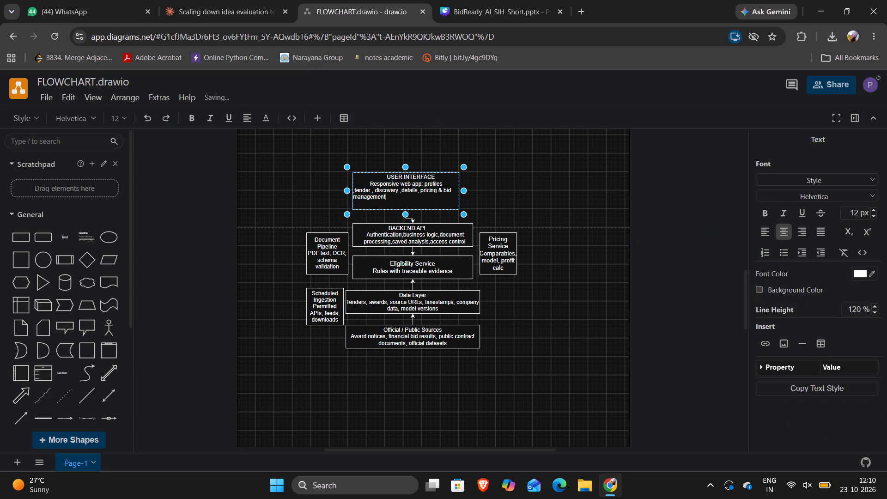
key(Return)
key(BackSpace)
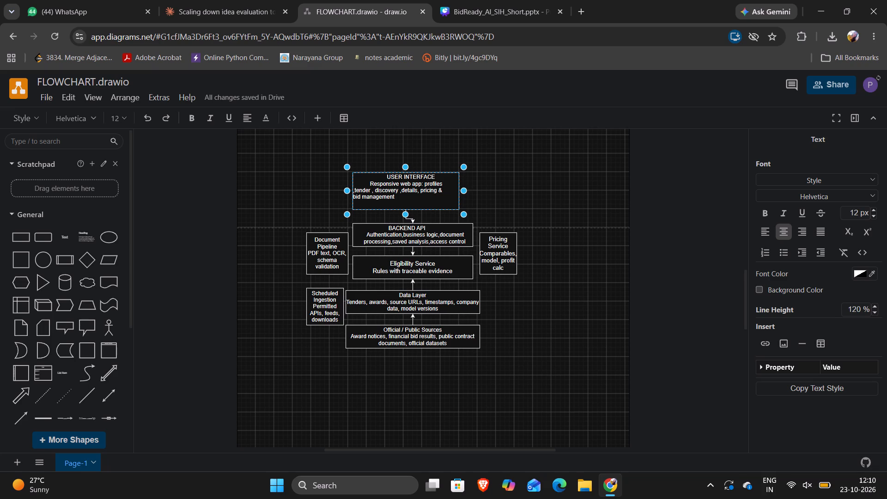
key(Up)
key(Left)
key(Left)
key(Left)
key(Left)
key(BackSpace)
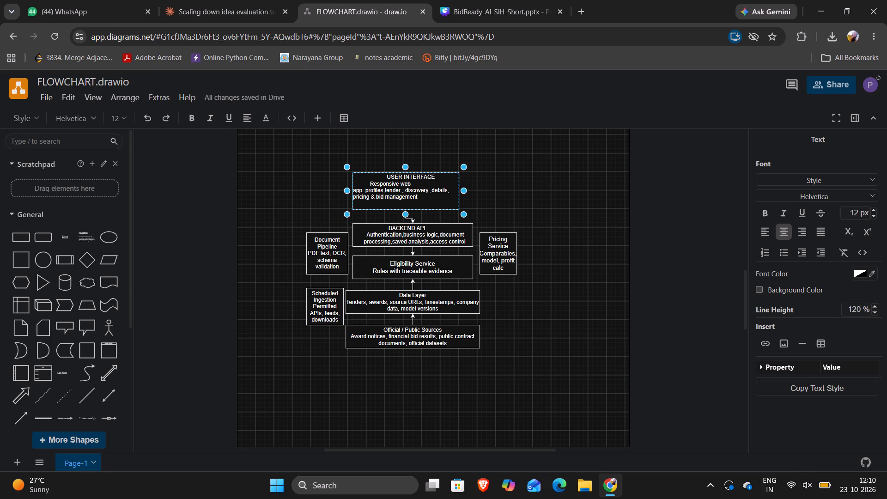
Rework the spacing before "app:" in the User Interface text so that "web app:" stays together on one line.
key(Up)
key(Left)
key(Left)
key(Left)
key(Down)
key(Left)
key(Left)
key(Left)
key(Left)
key(Left)
key(Left)
key(Left)
key(Left)
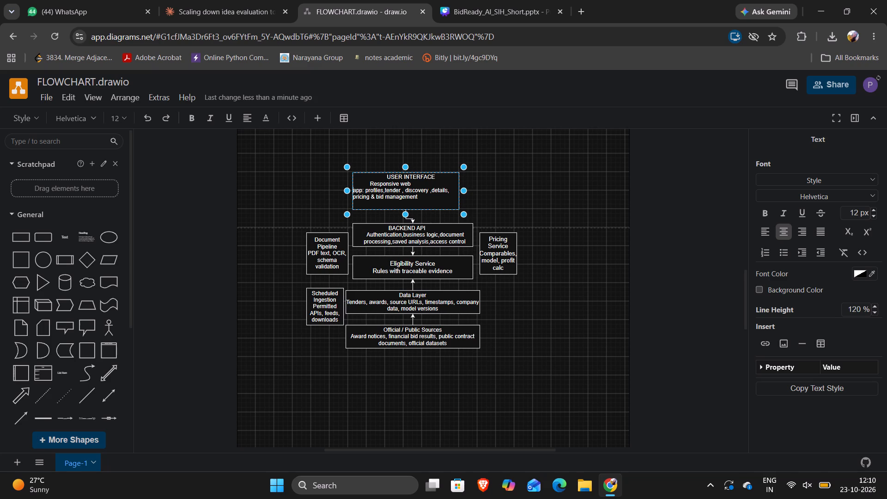
key(Return)
key(BackSpace)
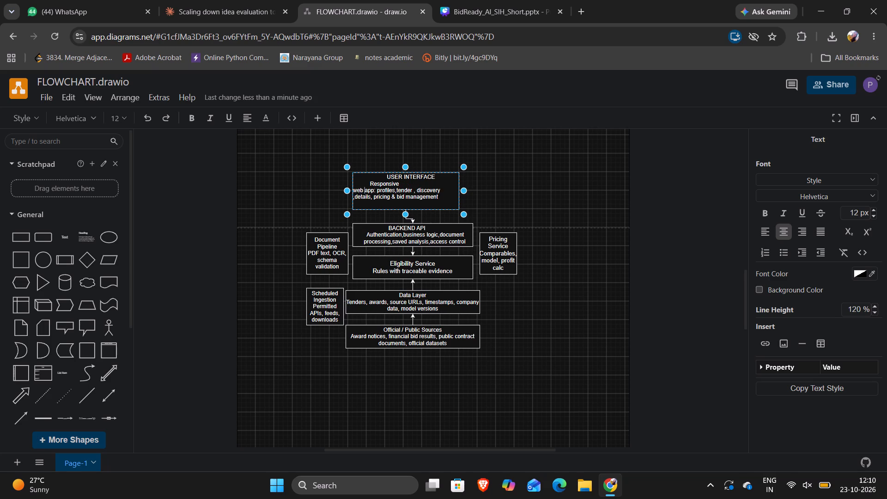
key(BackSpace)
key(space)
click(322, 194)
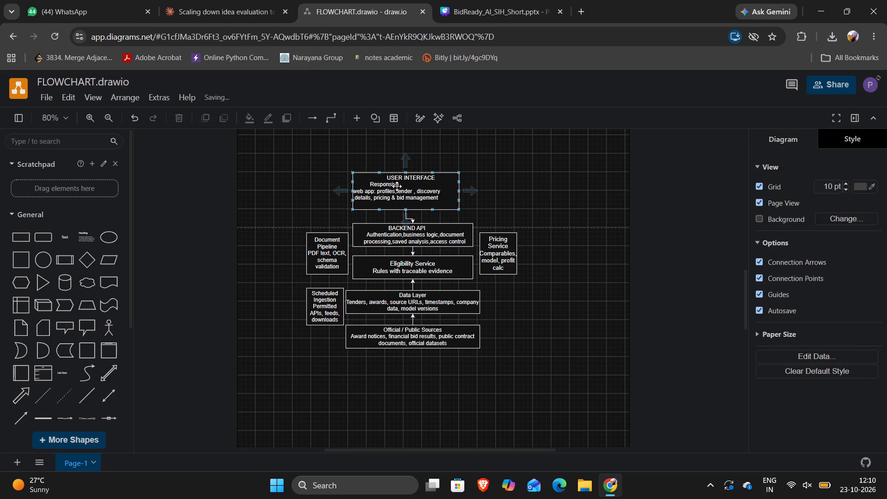
Narrow the User Interface box to about 200 × 80.
click(397, 186)
drag(462, 190, 443, 193)
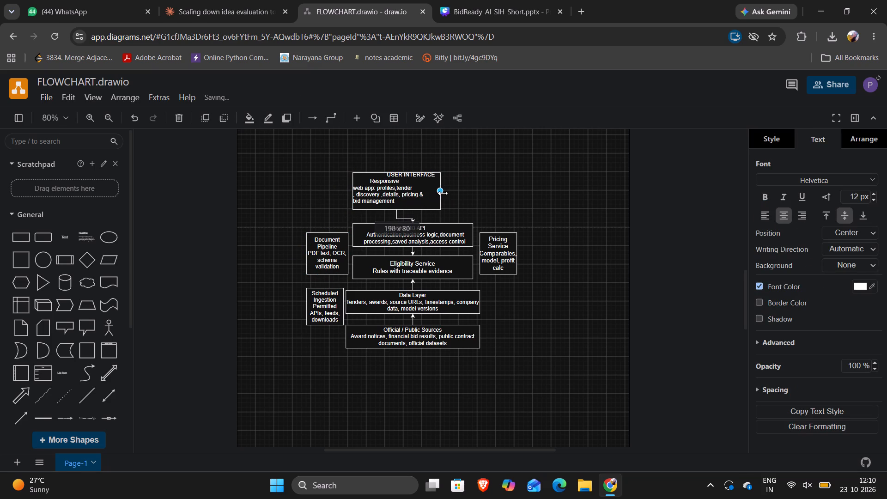
drag(443, 193, 448, 192)
Left-align all the text in the User Interface box, trying right and centre alignment along the way.
double_click(411, 198)
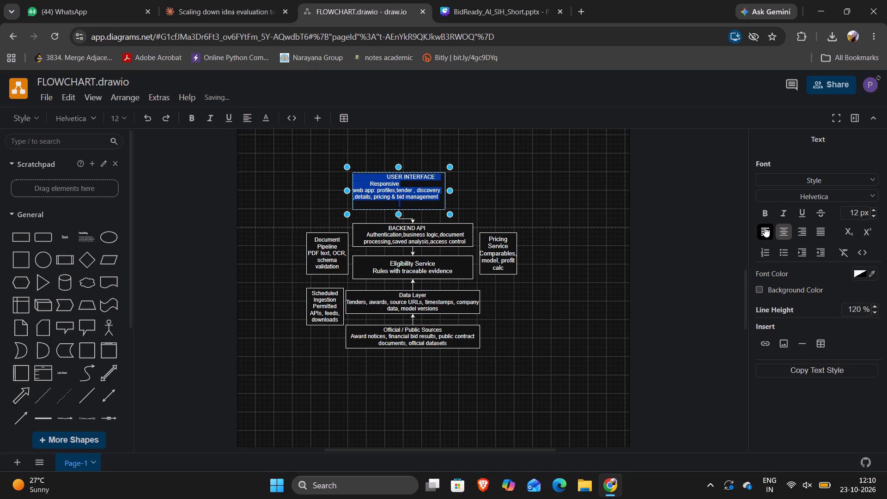
click(765, 227)
click(765, 227)
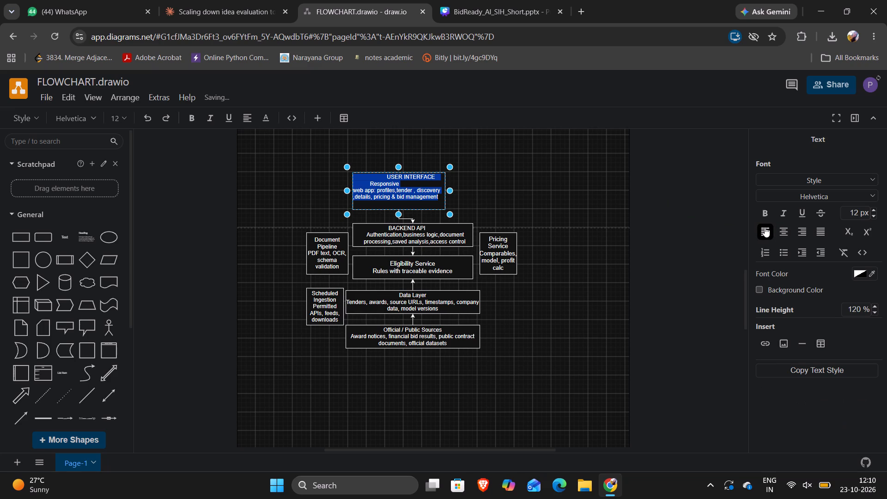
click(794, 230)
click(772, 232)
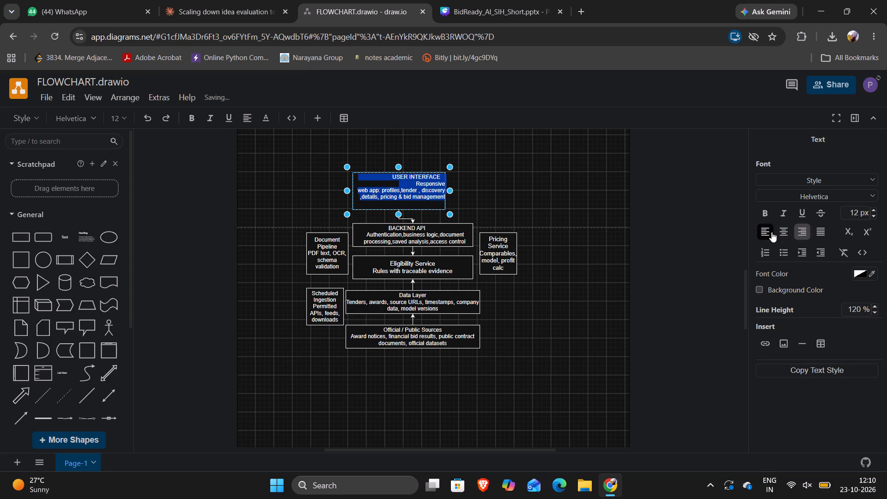
click(784, 231)
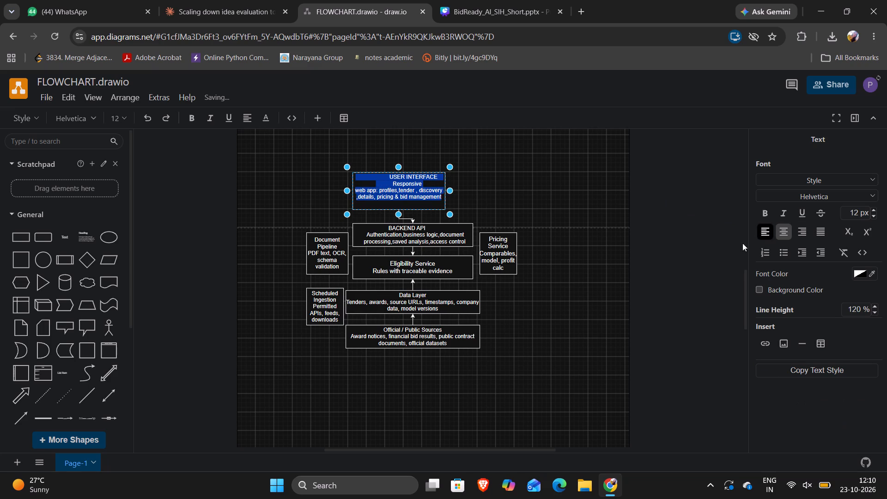
click(765, 229)
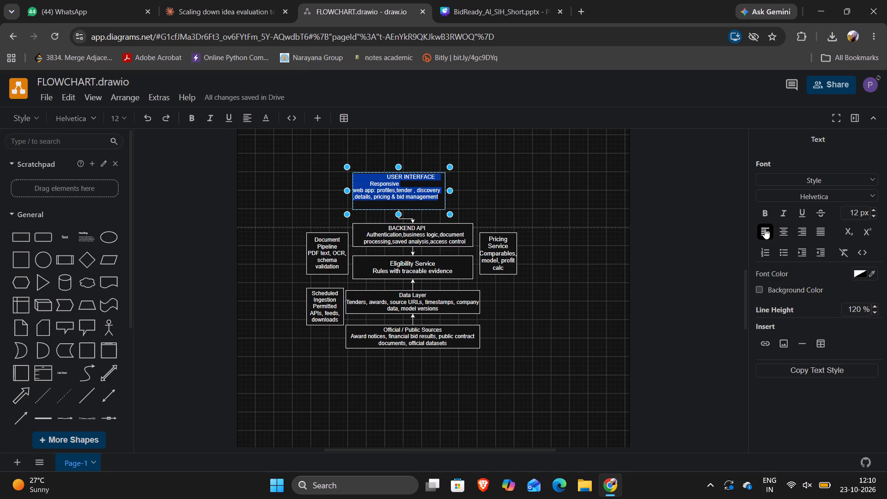
click(434, 211)
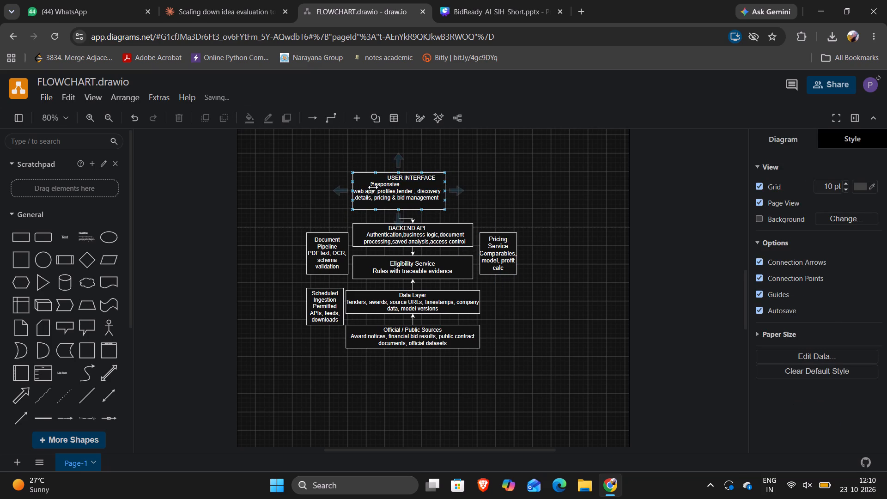
Delete the extra leading spaces before "Responsive" in the User Interface text, leaving only a small indent.
double_click(372, 186)
click(368, 182)
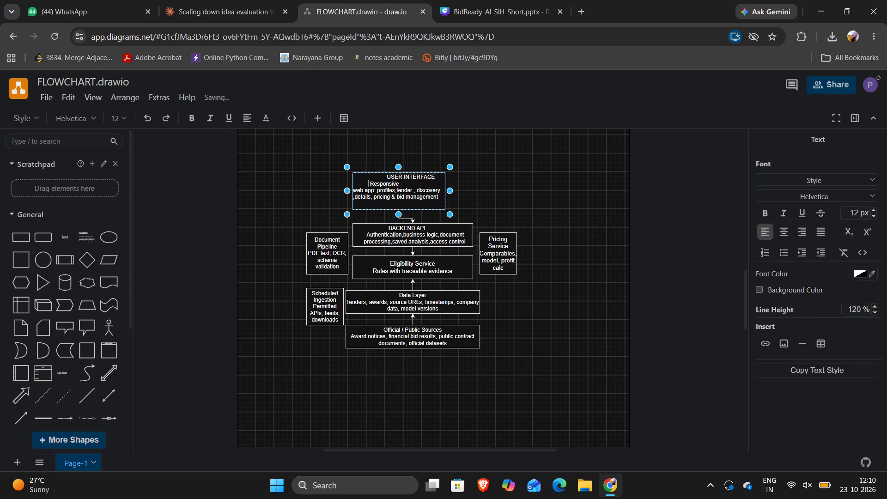
key(BackSpace)
key(BackSpace)
key(BackSpace)
key(BackSpace)
key(BackSpace)
key(BackSpace)
key(BackSpace)
key(BackSpace)
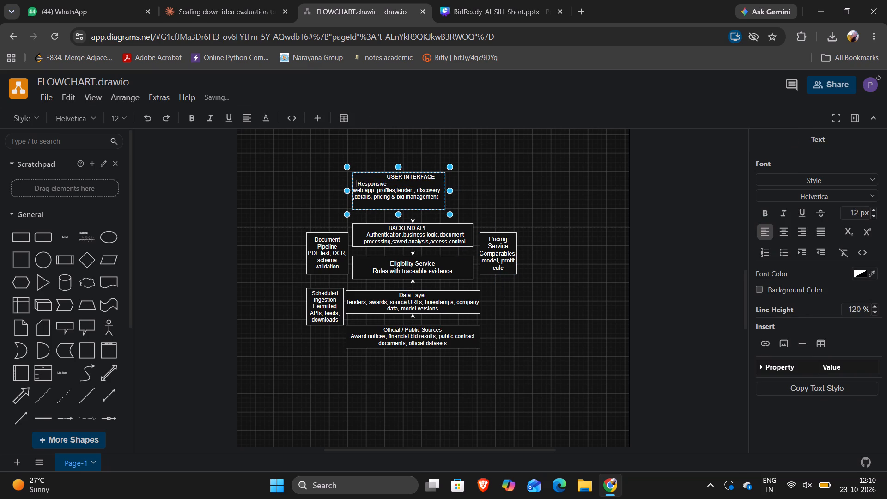
key(BackSpace)
key(Right)
key(BackSpace)
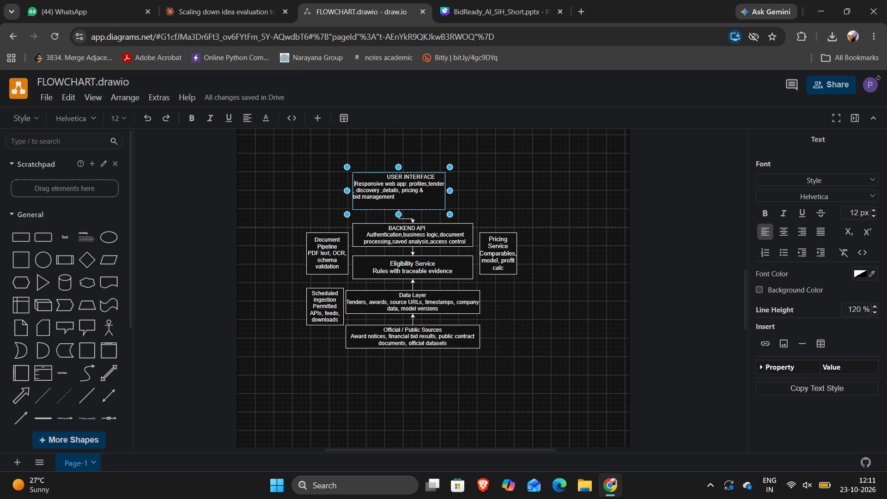
click(387, 201)
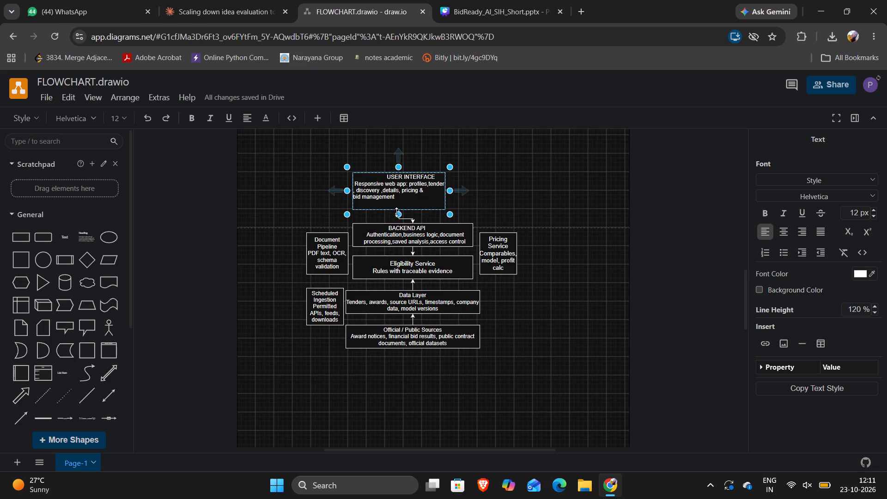
click(398, 213)
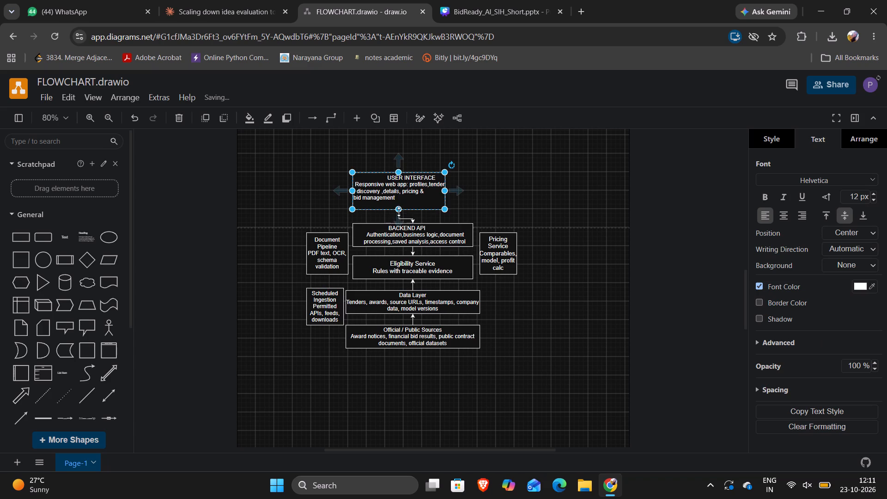
Centre-align the text in the User Interface box.
click(397, 172)
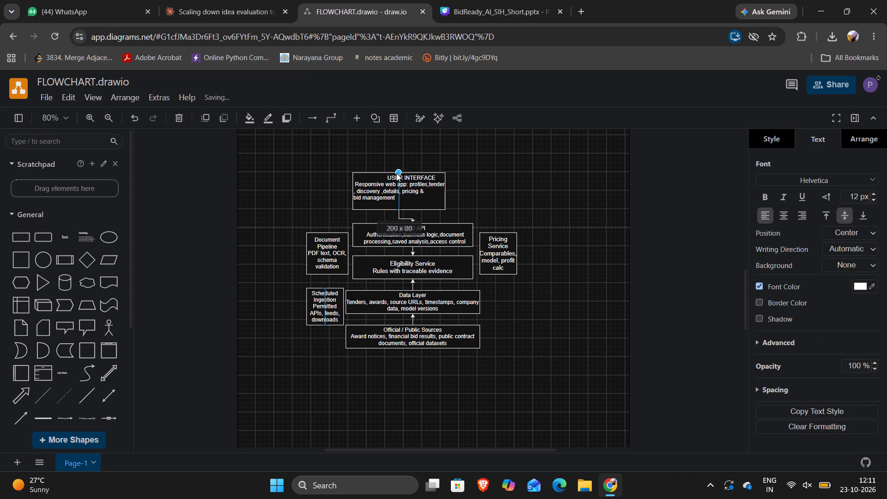
click(510, 187)
click(425, 192)
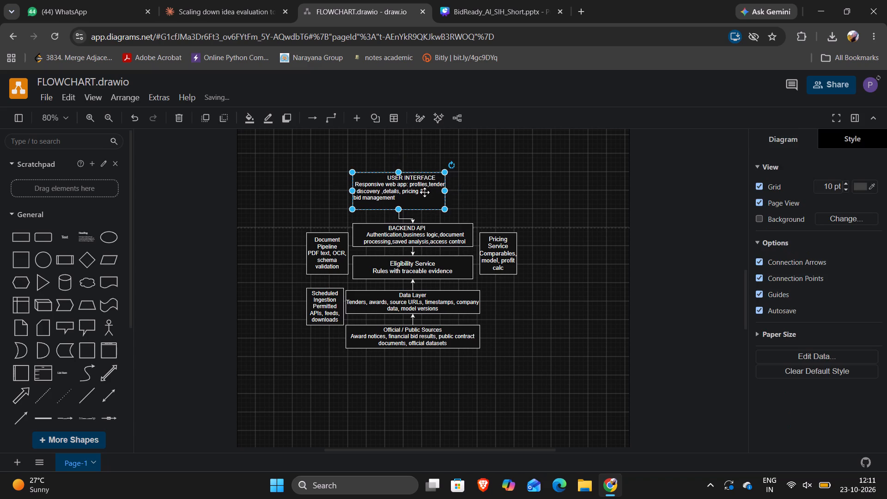
click(782, 213)
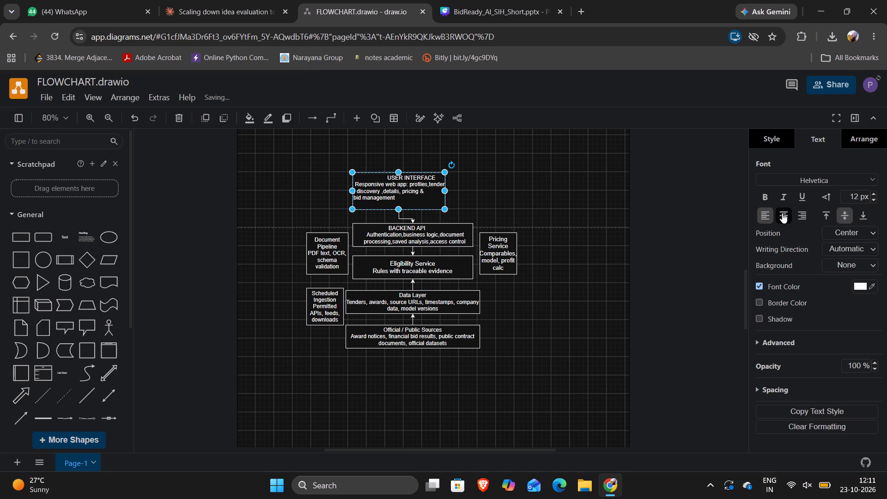
click(577, 193)
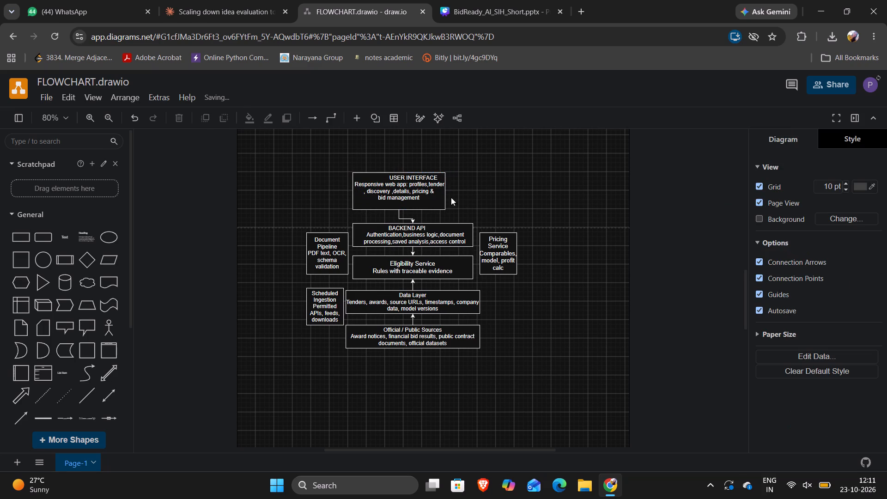
Delete the extra leading spaces before the "USER INTERFACE" heading so that it sits roughly centred over the description.
click(424, 187)
double_click(441, 178)
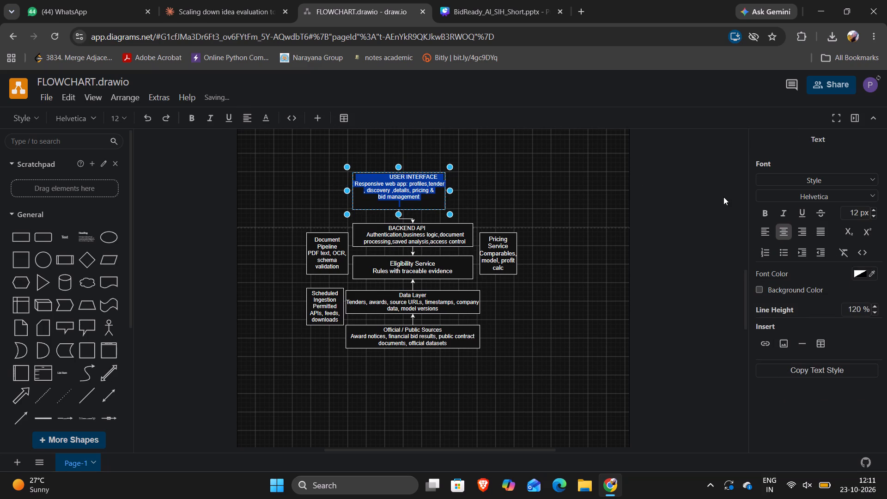
click(437, 183)
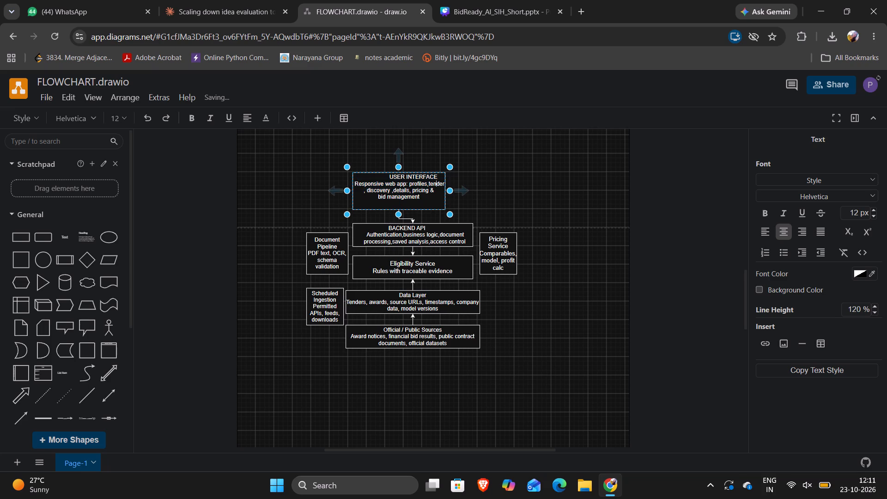
drag(438, 178, 388, 176)
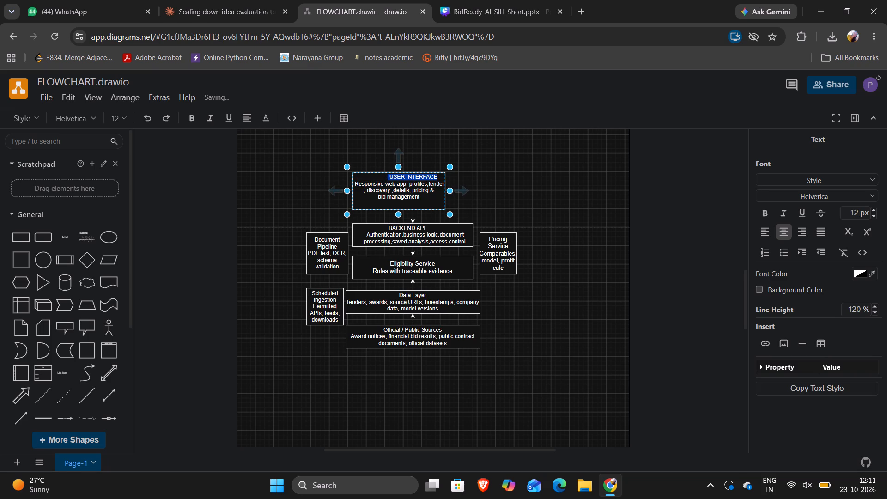
click(389, 176)
key(BackSpace)
key(BackSpace)
key(BackSpace)
key(BackSpace)
key(BackSpace)
key(BackSpace)
key(BackSpace)
key(BackSpace)
key(BackSpace)
key(BackSpace)
key(BackSpace)
key(BackSpace)
key(BackSpace)
key(BackSpace)
key(BackSpace)
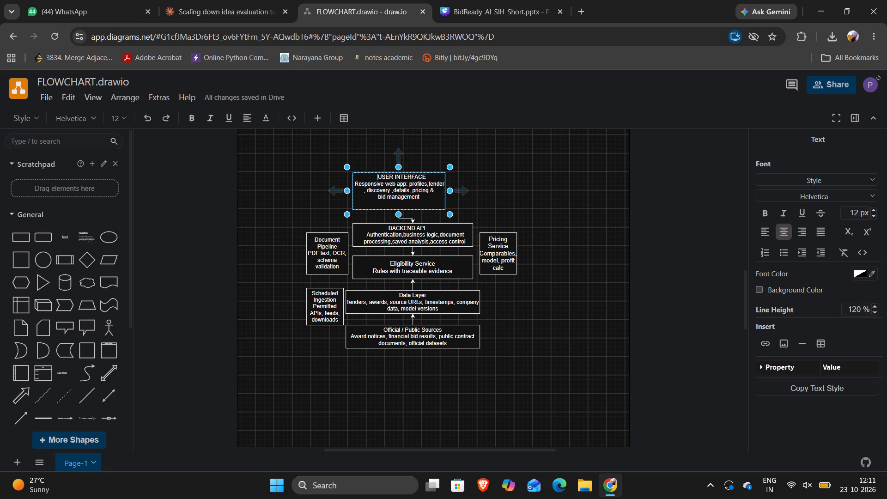
click(273, 194)
Move the User Interface box so that it is centred directly above the Backend API box with a straight connector.
drag(391, 193, 404, 197)
click(501, 194)
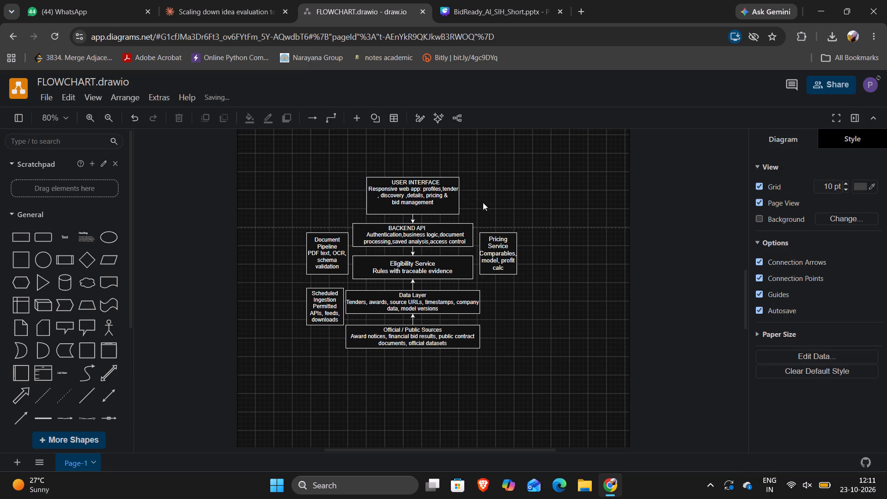
Remove the empty line after "bid management" at the end of the User Interface text.
click(412, 207)
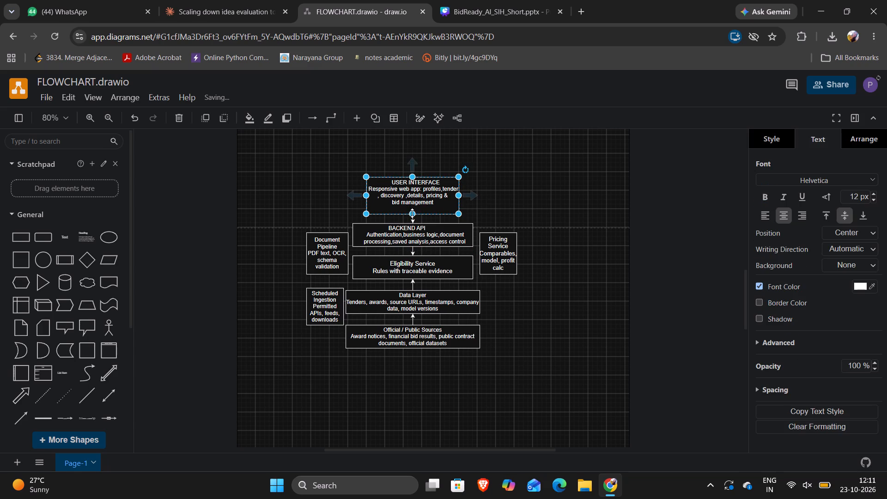
click(412, 213)
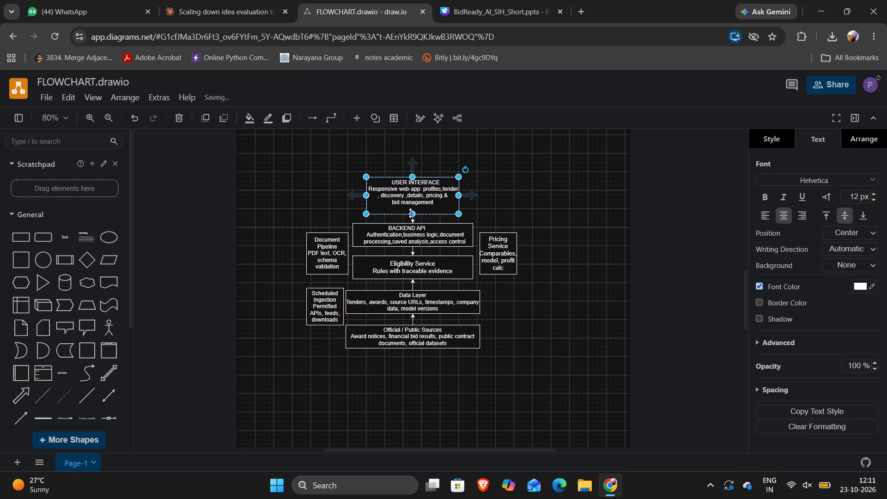
double_click(402, 209)
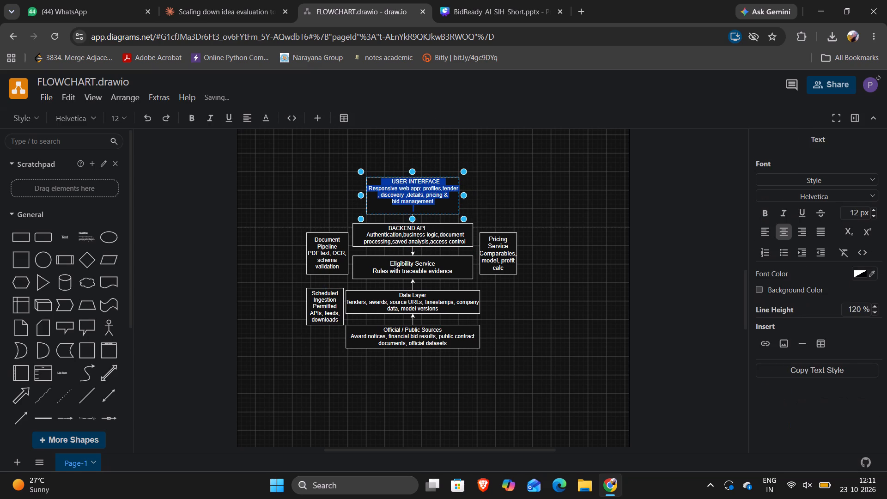
key(BackSpace)
key(ctrl+z)
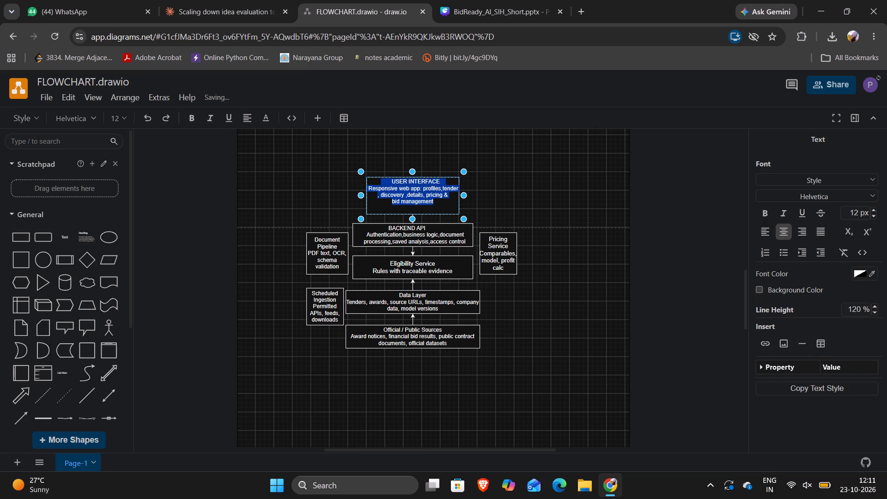
click(424, 209)
key(BackSpace)
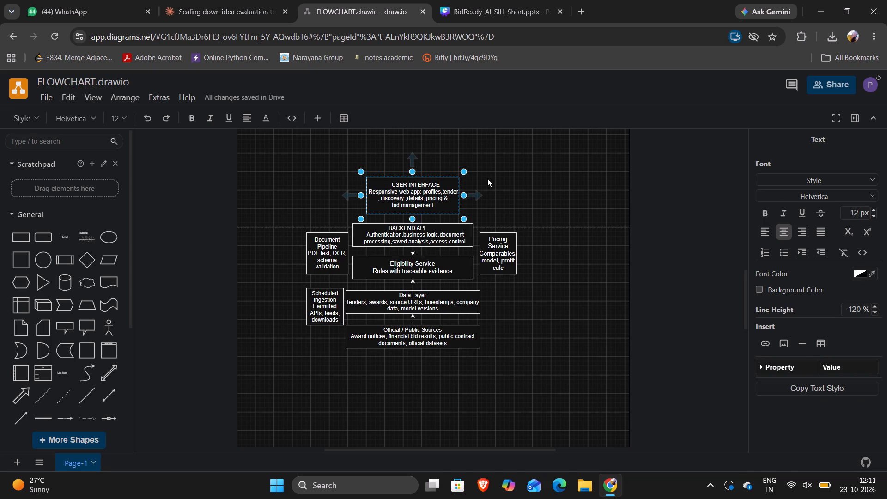
click(493, 179)
Shorten the User Interface box from its lower edge to about 200 × 70.
click(412, 196)
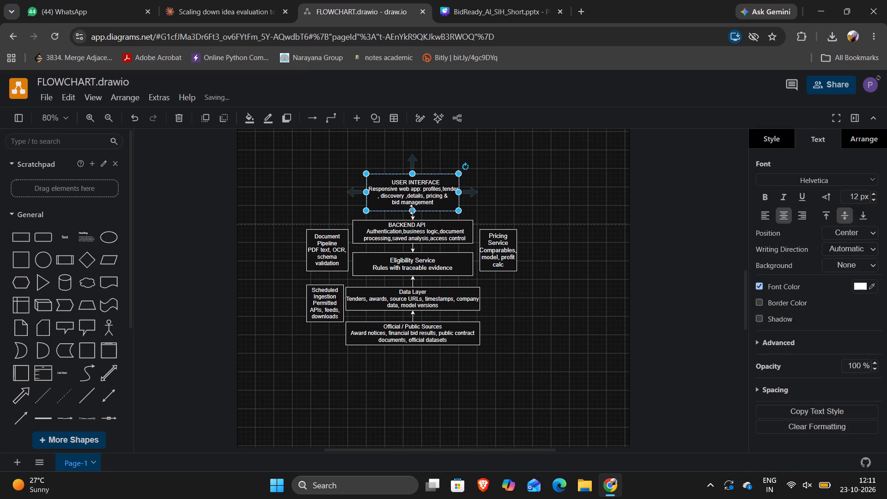
drag(411, 209, 413, 203)
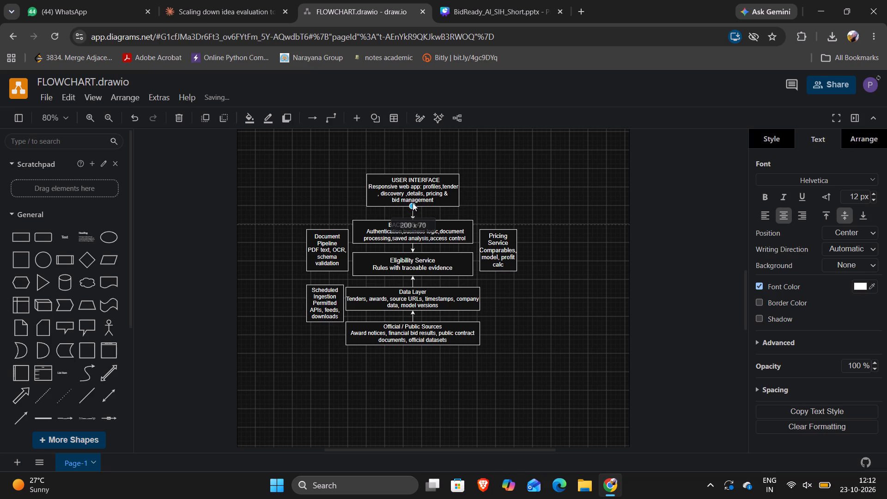
click(573, 171)
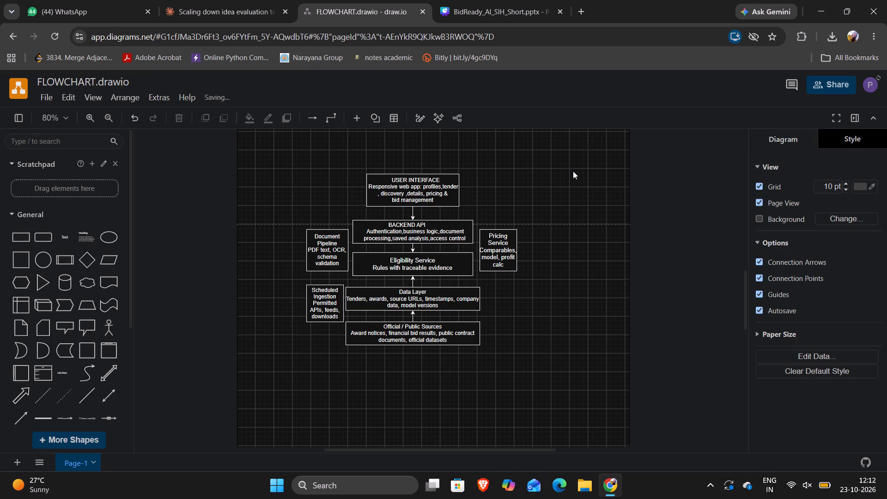
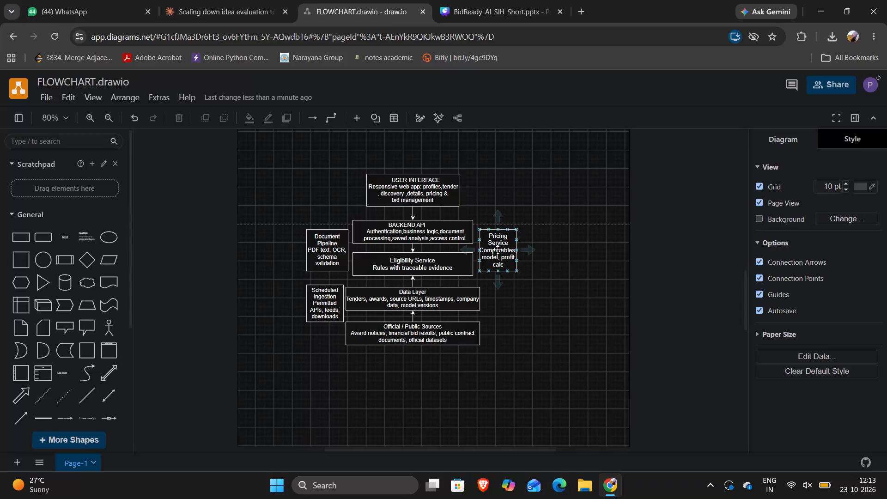
Widen the Pricing Service box from its outer edge to 90 × 90.
click(498, 249)
click(517, 249)
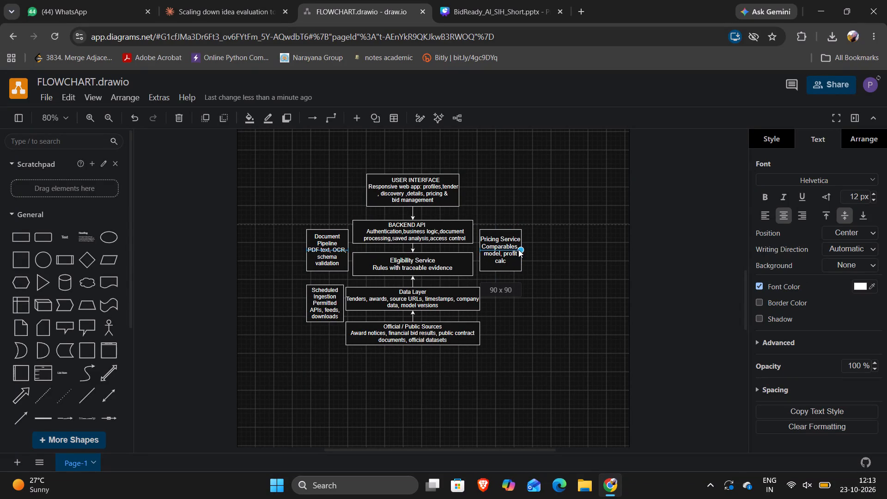
click(513, 176)
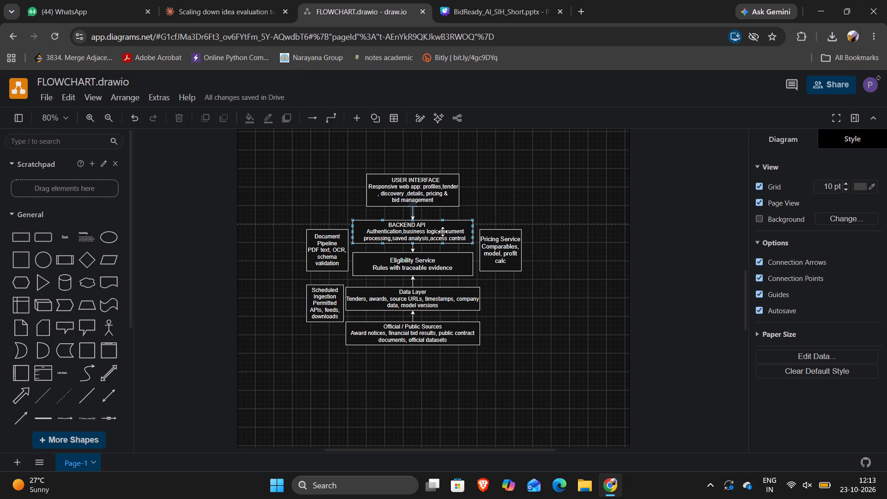
Move the Backend API box straight up to position 250, -20, closer beneath the User Interface box.
drag(443, 231, 441, 226)
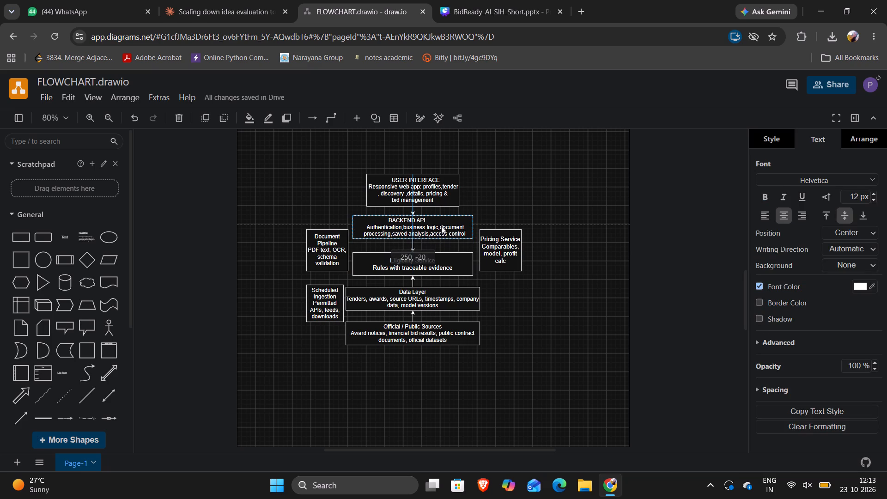
drag(441, 226, 441, 226)
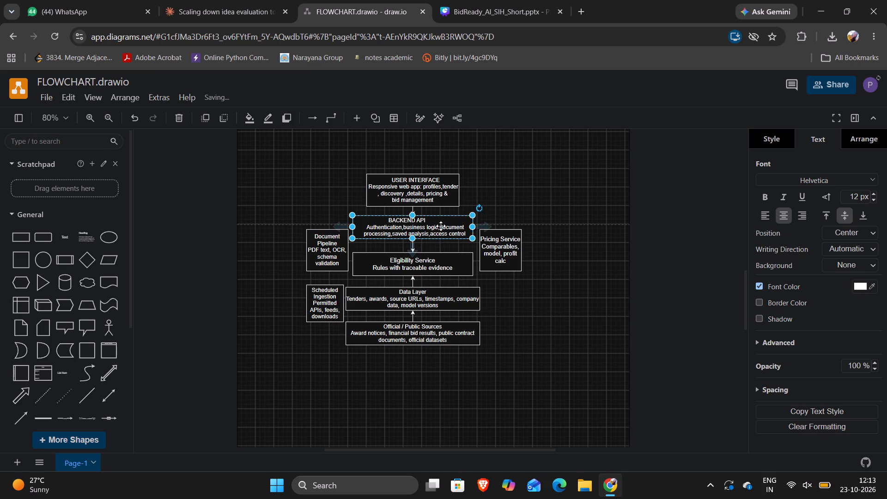
click(523, 190)
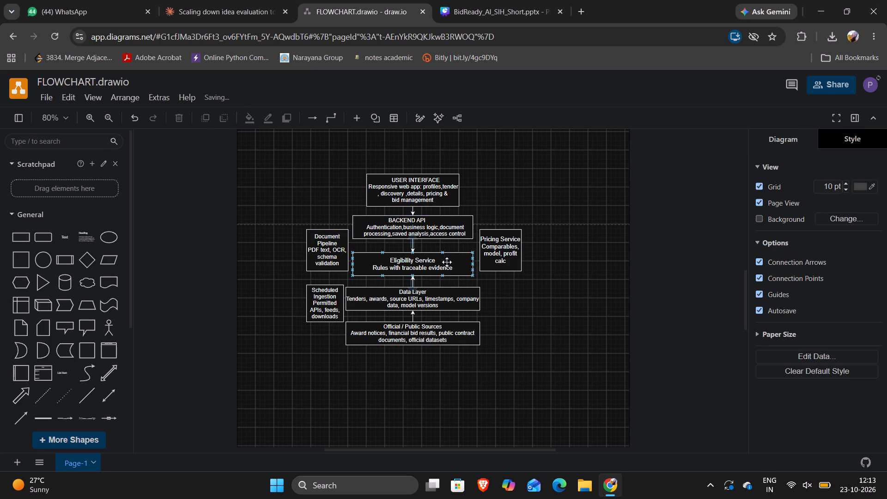
Move the Eligibility Service box straight up so that it leaves only a short gap beneath the Backend API box.
drag(447, 262, 445, 255)
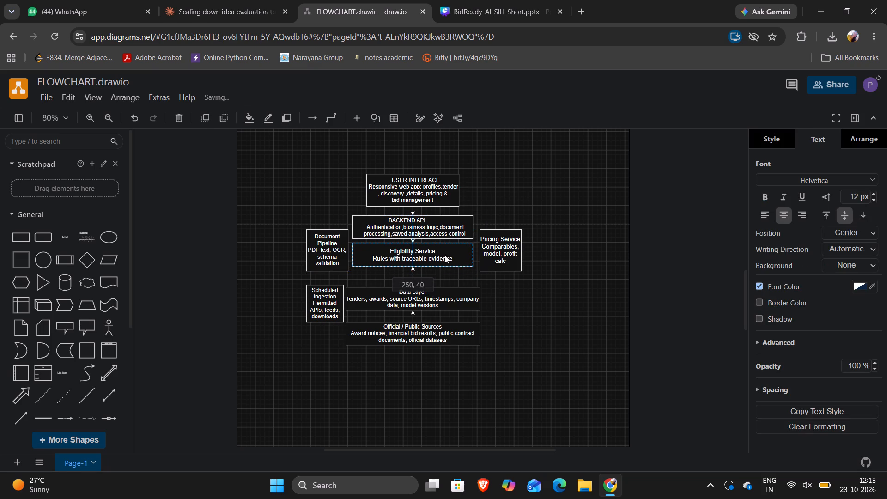
drag(445, 255, 446, 257)
click(496, 191)
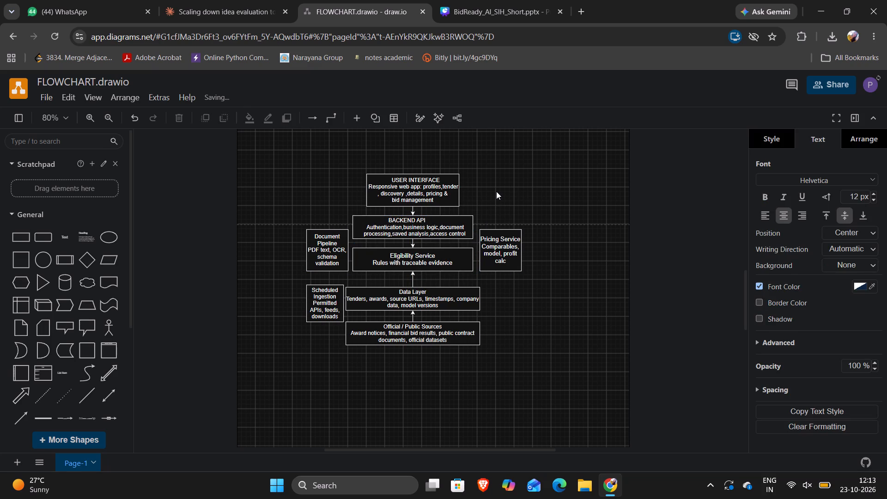
Narrow the Data Layer box to about 250 × 50 and place it slightly off-centre between Eligibility Service and Official / Public Sources.
drag(460, 300, 459, 291)
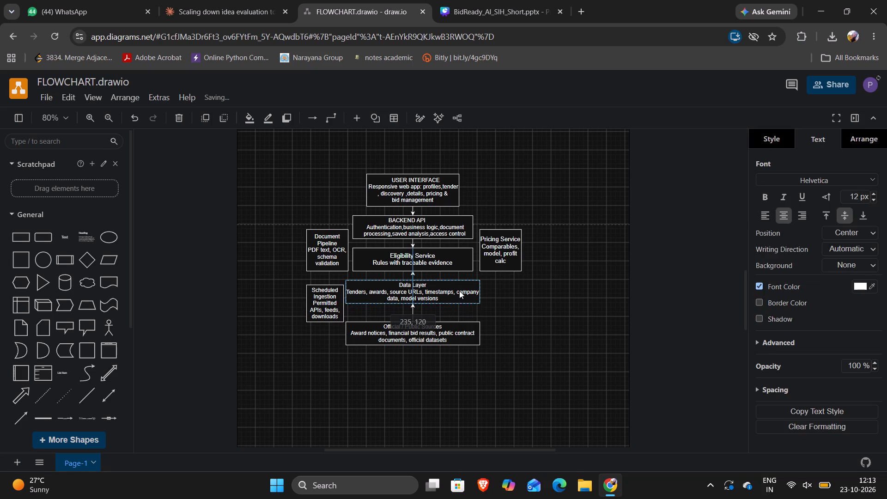
drag(459, 291, 462, 289)
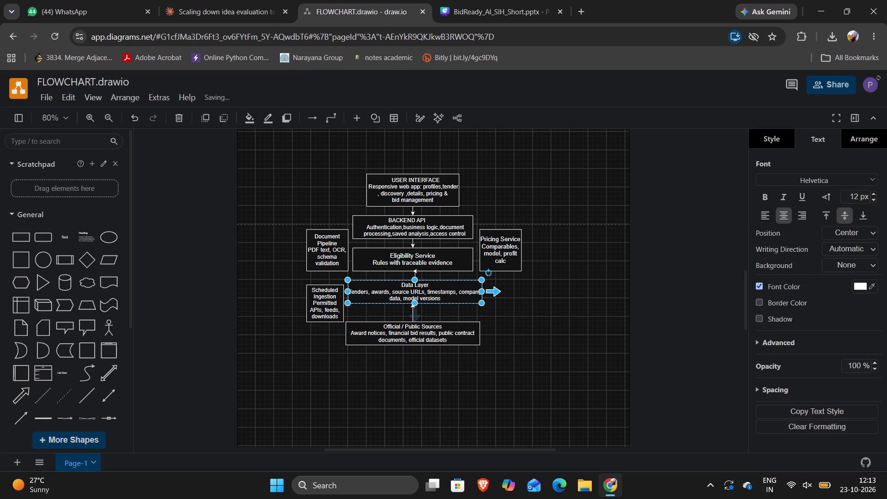
drag(484, 292, 473, 292)
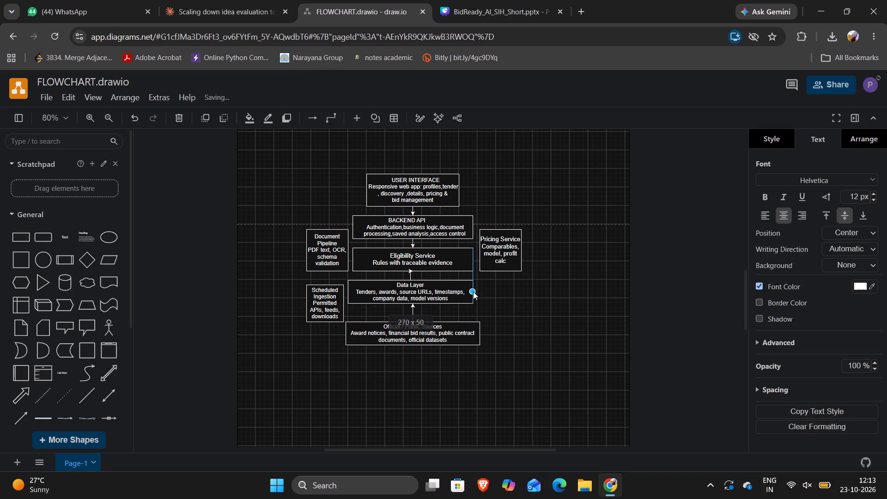
drag(473, 292, 466, 292)
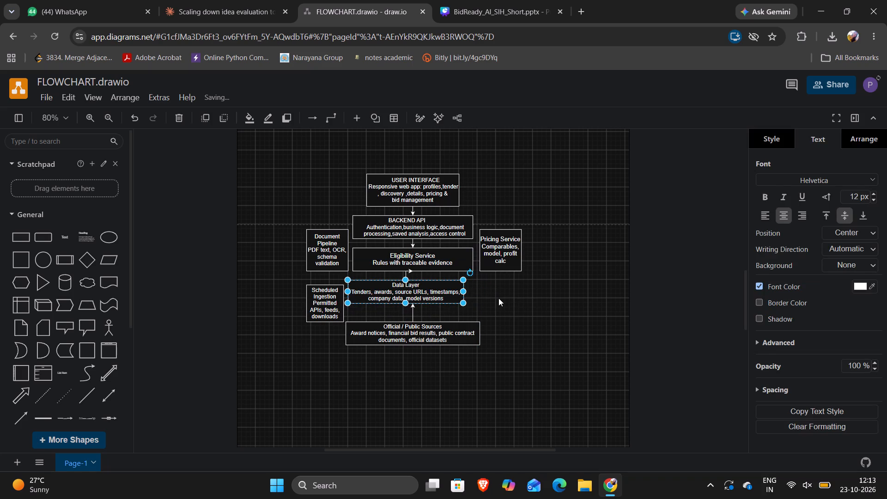
click(498, 298)
drag(431, 292, 453, 296)
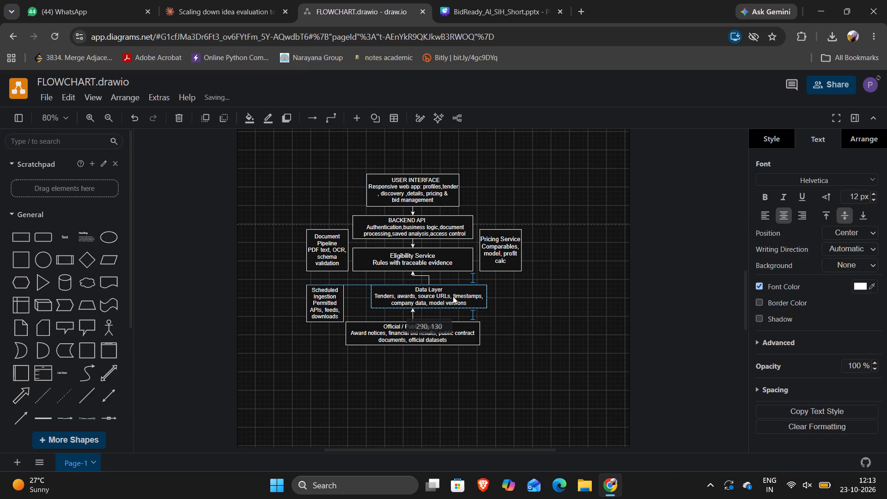
drag(453, 296, 443, 298)
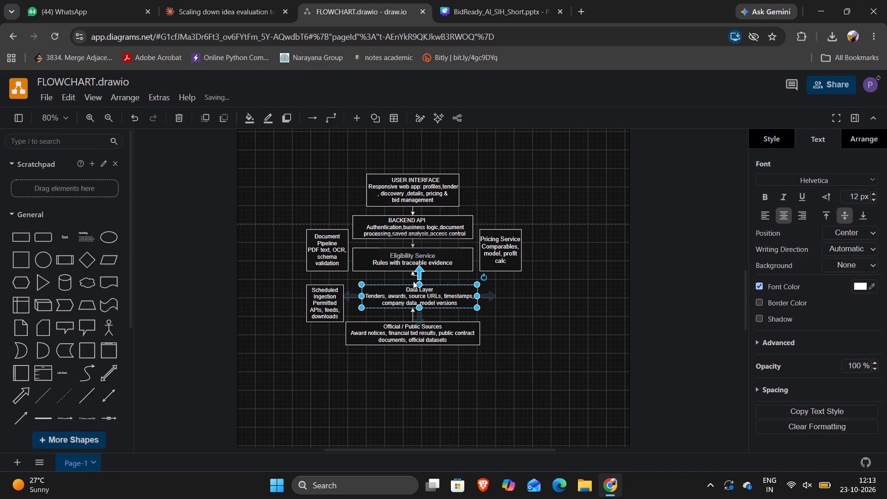
click(526, 329)
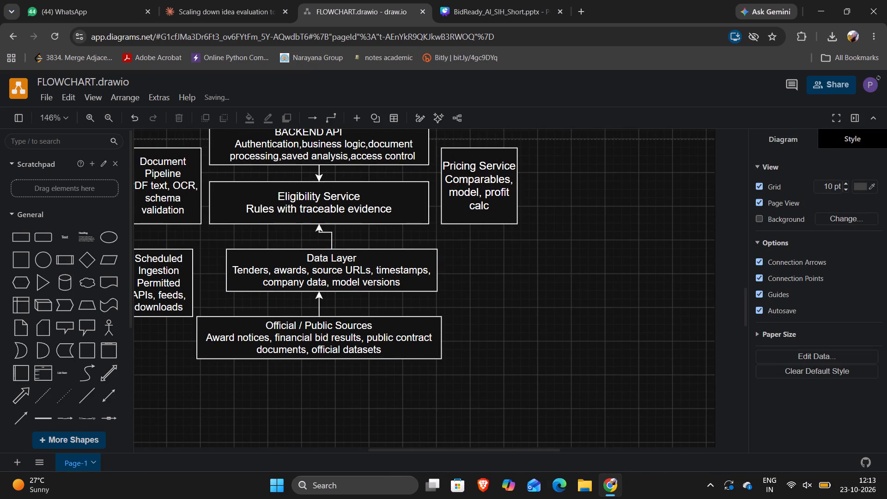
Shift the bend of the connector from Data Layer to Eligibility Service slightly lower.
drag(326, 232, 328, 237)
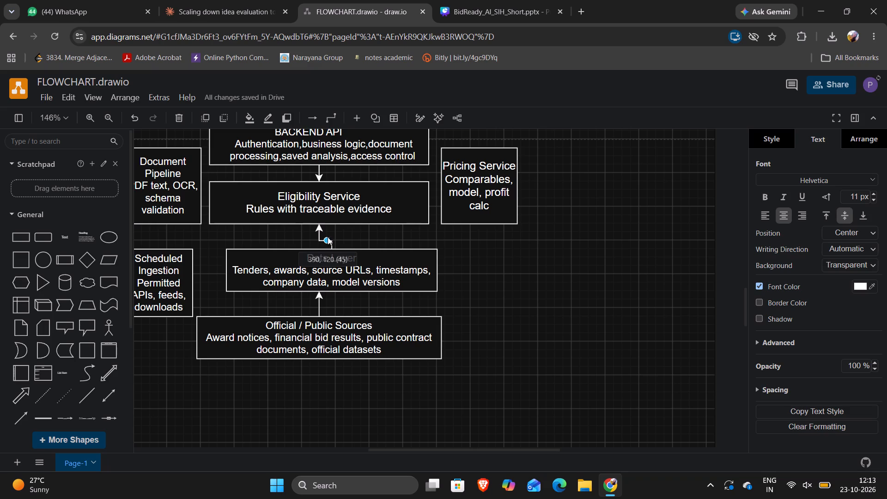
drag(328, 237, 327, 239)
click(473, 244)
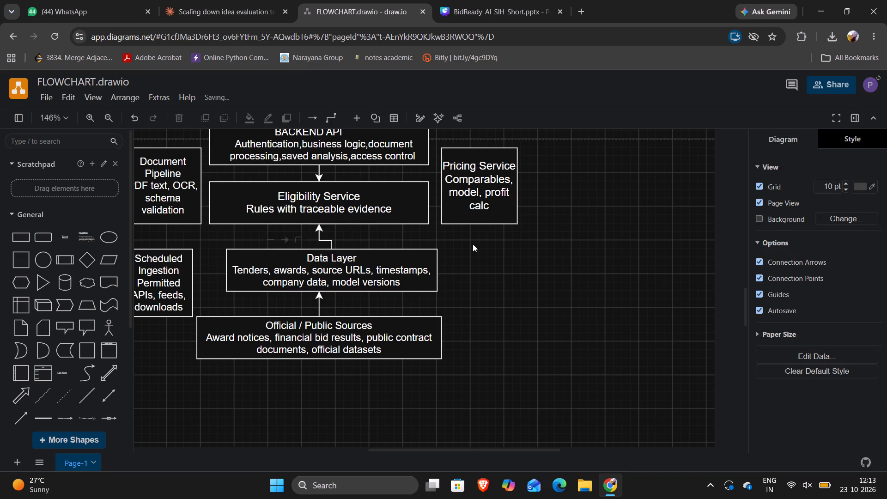
Reshape the Data Layer box to 130 × 70 by pulling in its left edge and raising its upper edge.
click(377, 263)
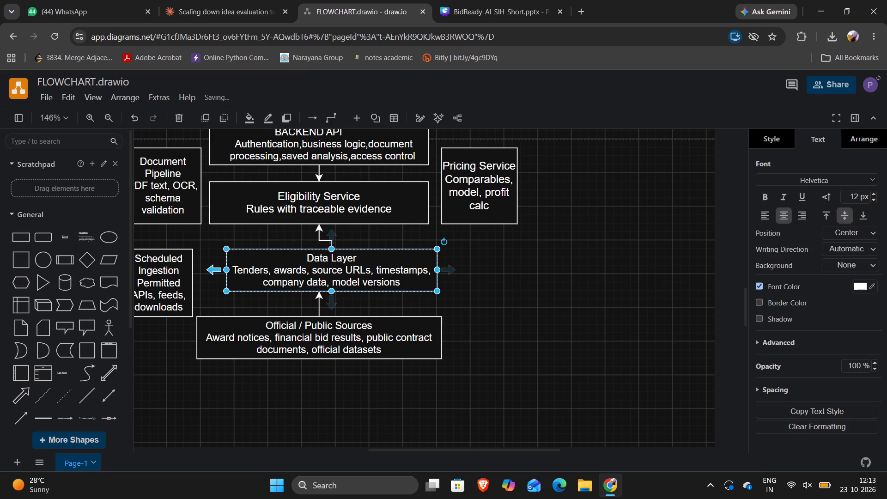
drag(225, 269, 329, 263)
drag(382, 249, 382, 237)
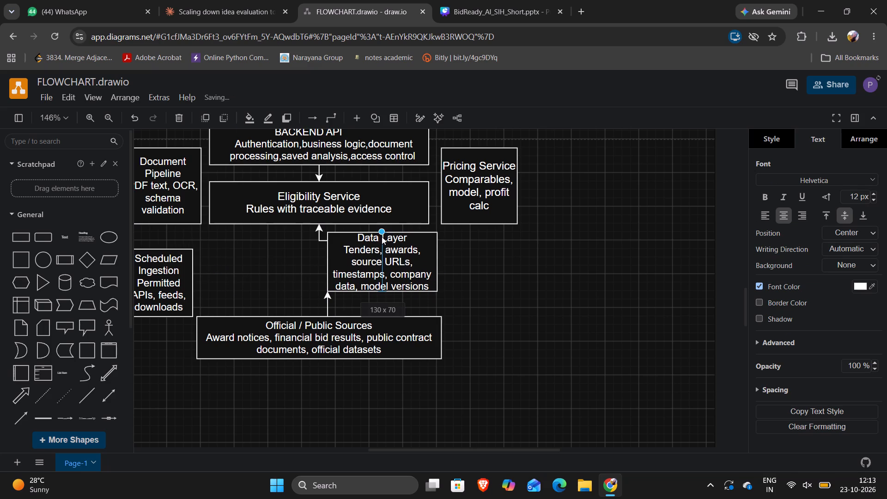
drag(382, 237, 383, 228)
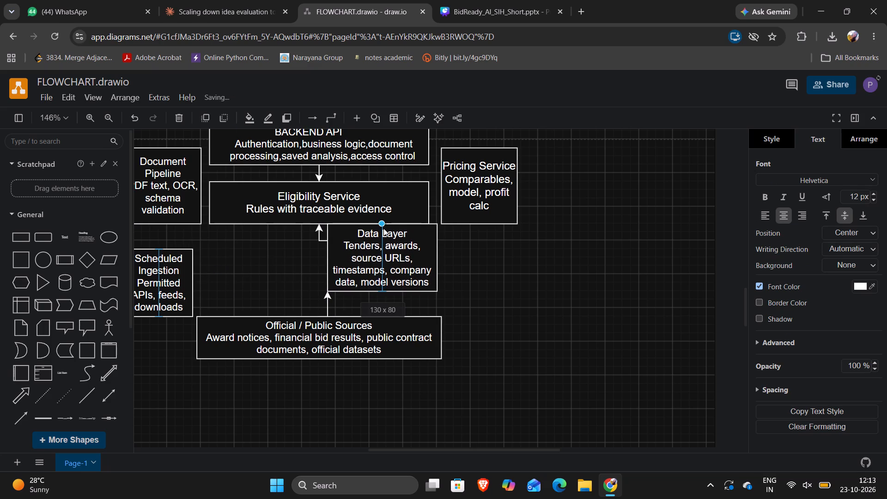
drag(383, 228, 383, 233)
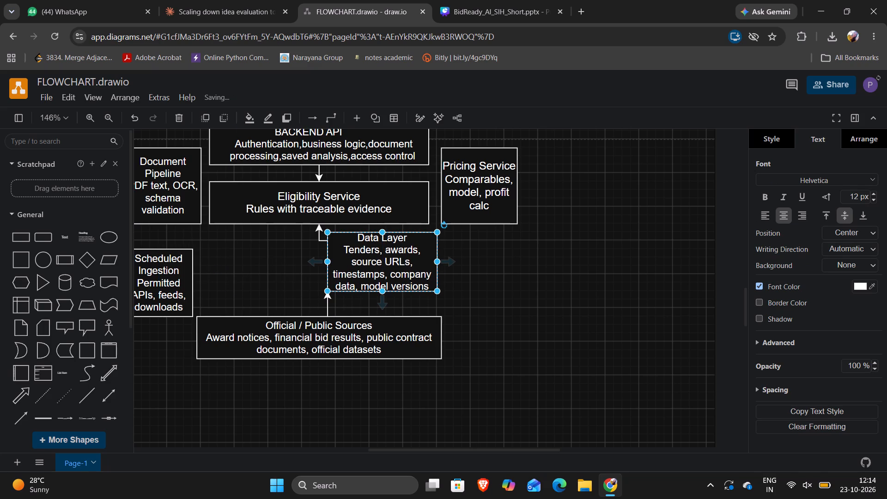
Shift the Official / Public Sources connector sideways so that it meets the Data Layer box near the middle of its lower edge.
drag(328, 303, 387, 303)
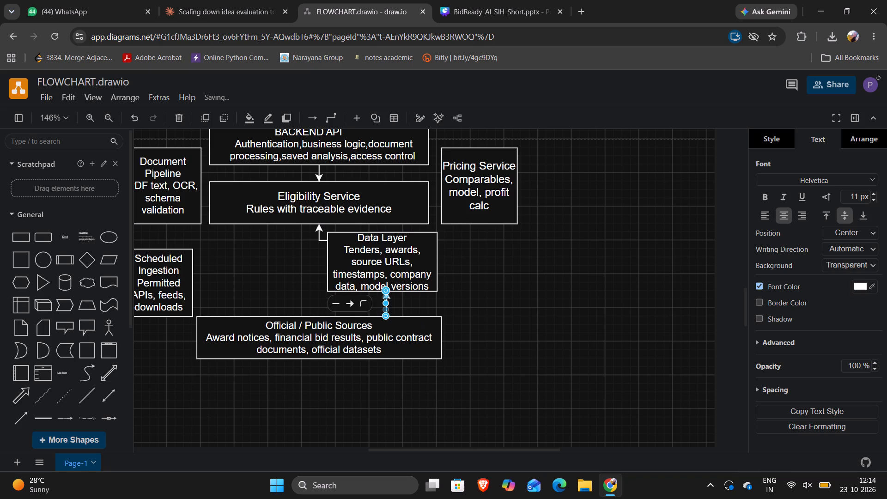
click(280, 278)
Move the Scheduled Ingestion box beneath Eligibility Service, beside the Data Layer box with their upper edges level.
scroll(228, 277, right, 1)
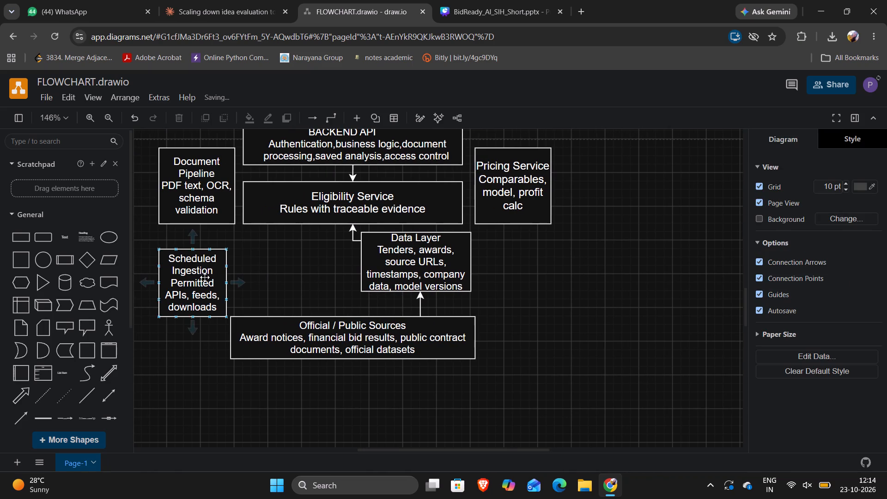
drag(205, 277, 307, 262)
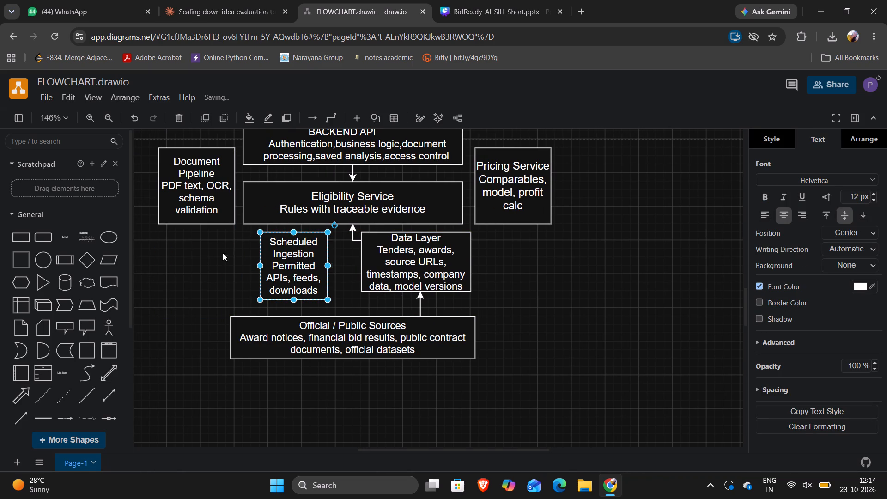
scroll(224, 262, up, 1)
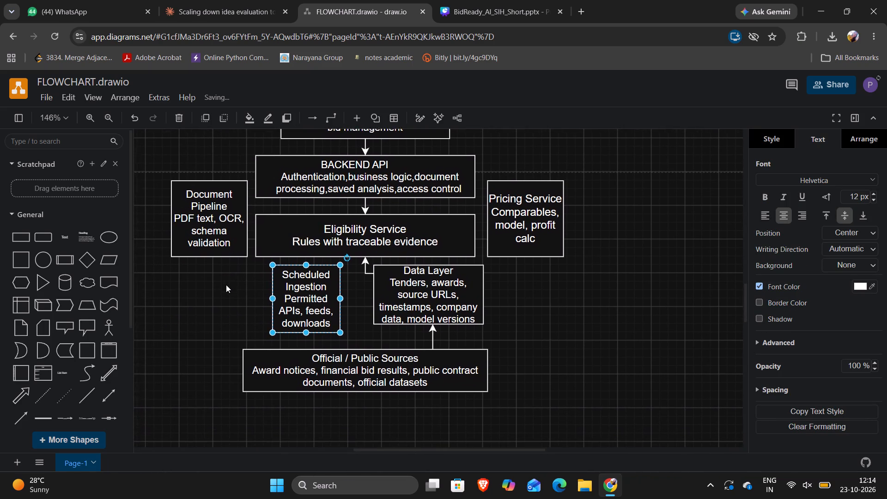
scroll(226, 285, up, 1)
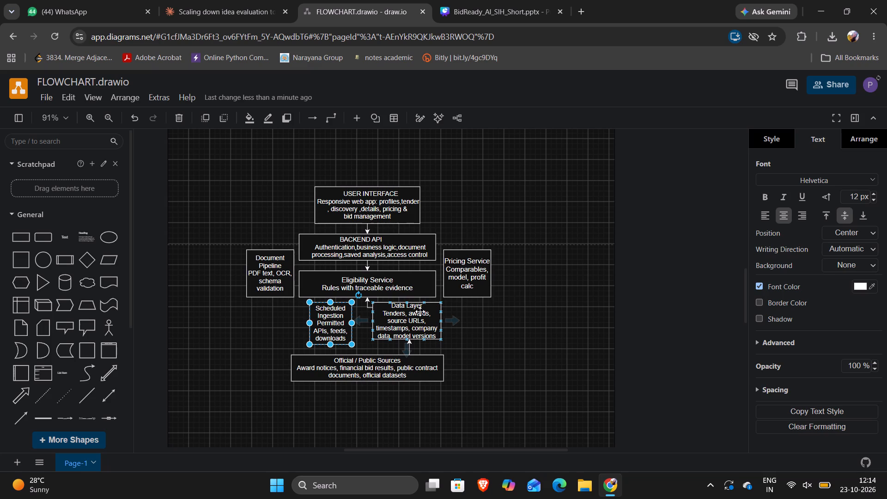
click(712, 282)
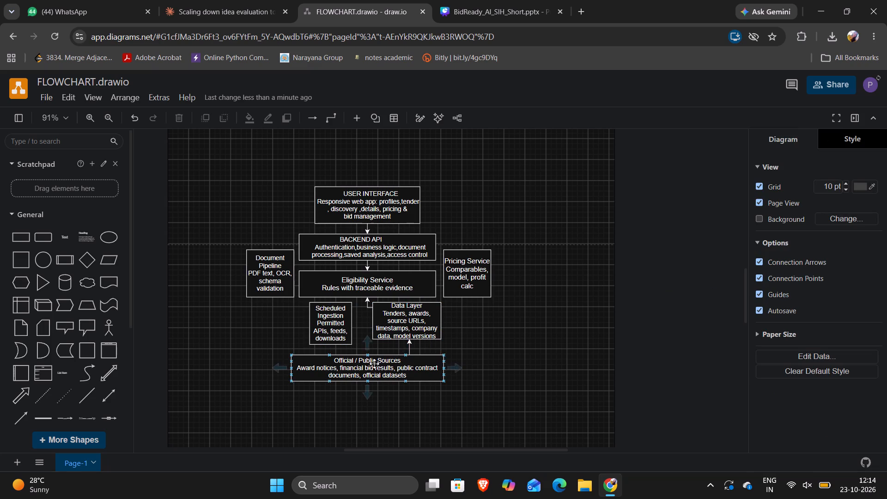
Check the arrows on the Technical Approach slide in Canva, and delete the flowchart's connector from Data Layer to Eligibility Service.
click(496, 1)
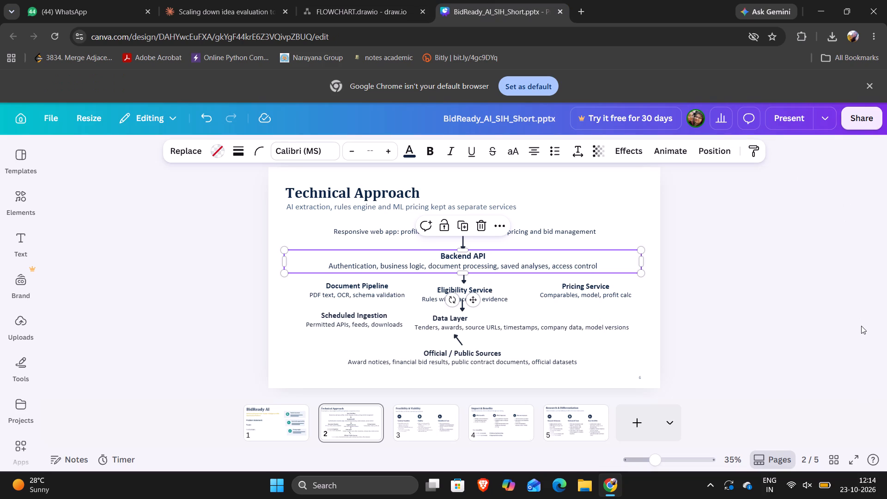
click(861, 326)
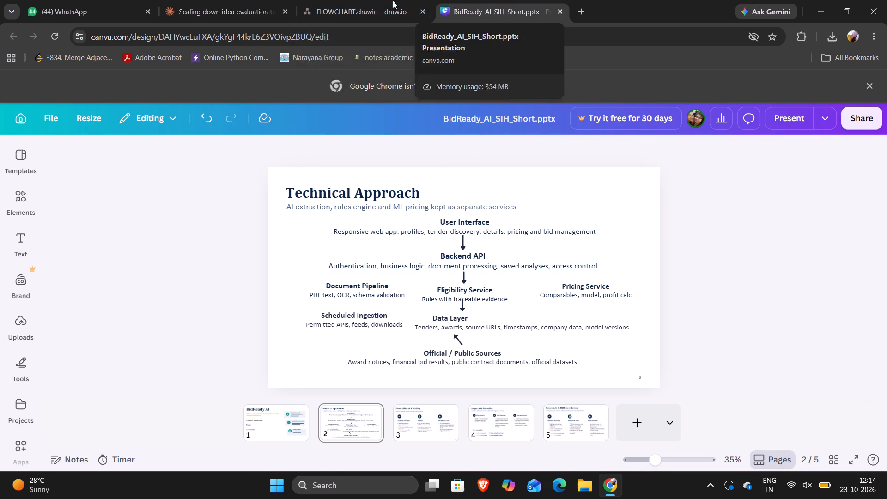
click(380, 4)
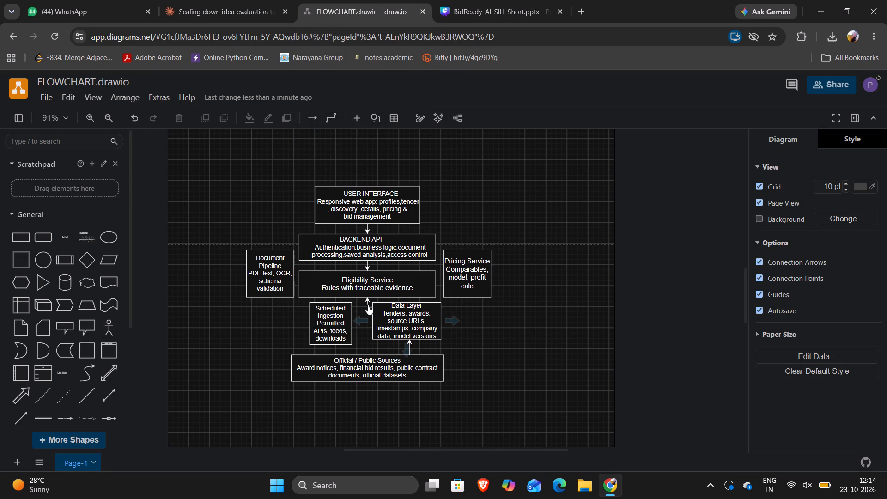
click(368, 304)
key(BackSpace)
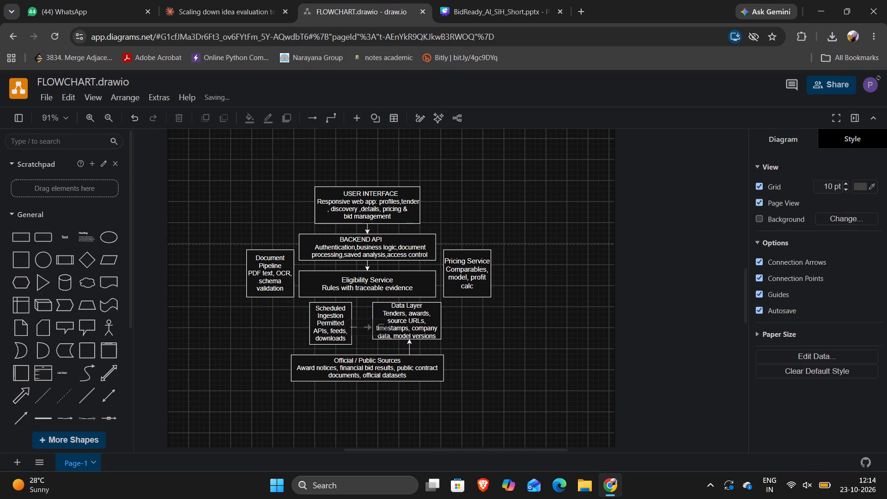
Add a downward connector from Eligibility Service and attach its arrowhead to the left edge of the Data Layer box.
click(365, 305)
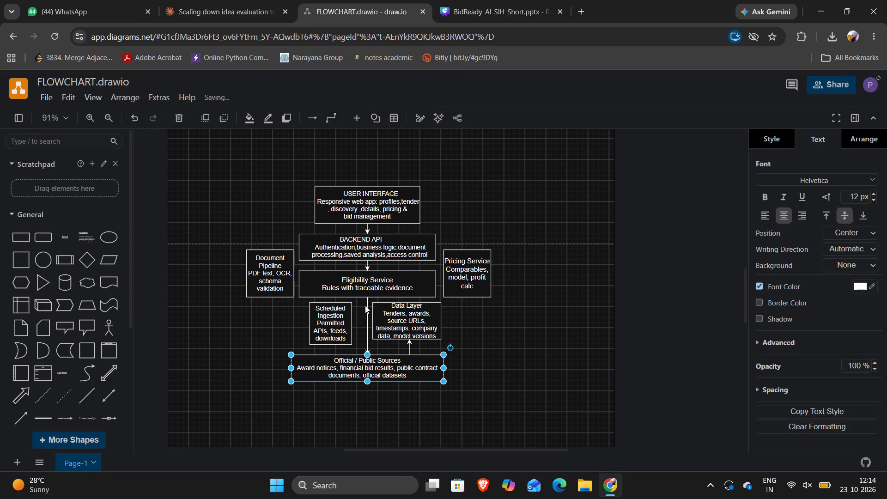
click(522, 337)
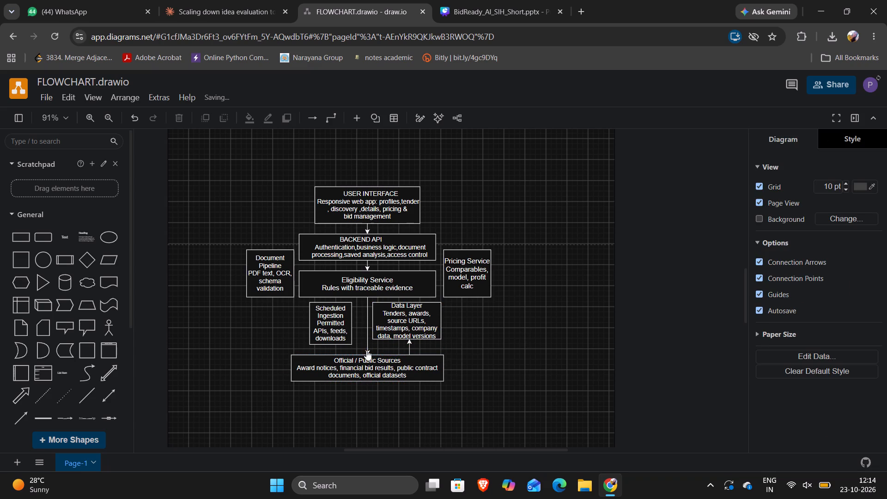
drag(366, 351, 374, 323)
click(670, 261)
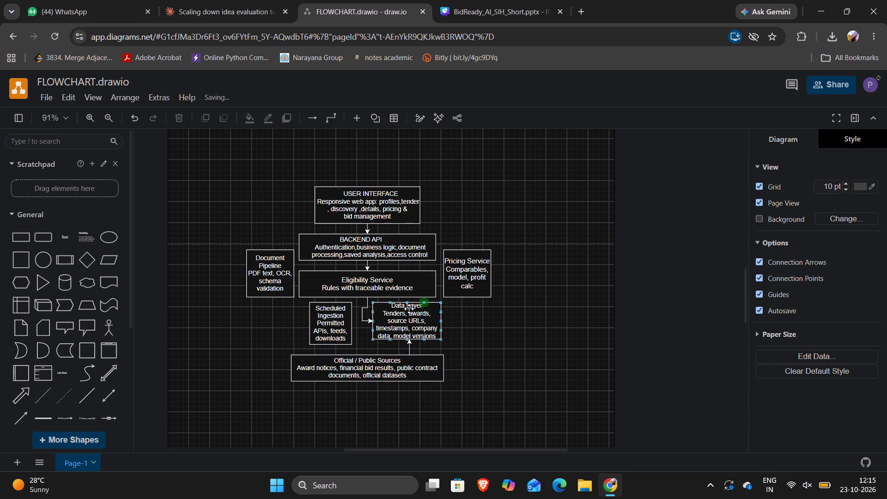
Straighten the Eligibility Service connector so that it drops vertically and bends once into the left edge of the Data Layer box.
drag(365, 308, 366, 302)
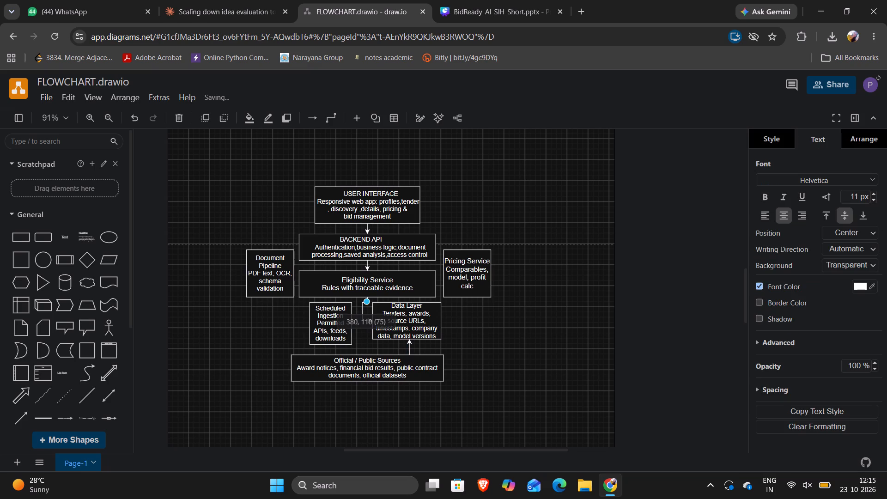
drag(366, 302, 372, 300)
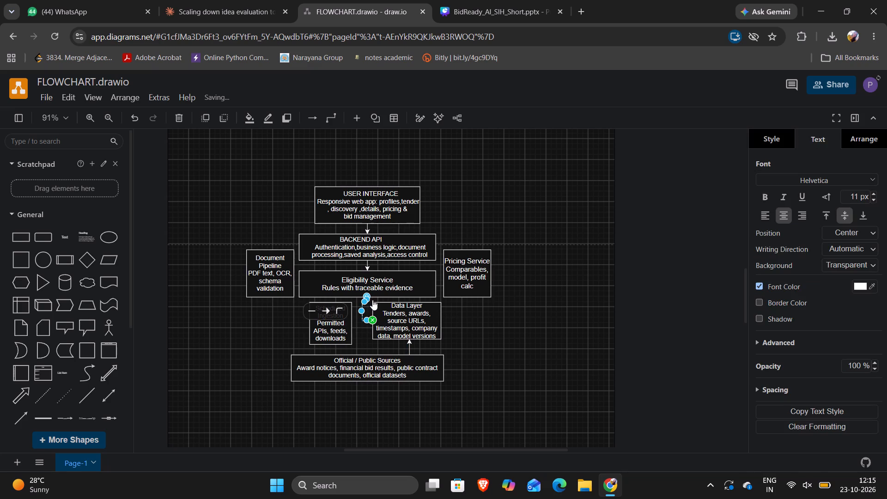
click(726, 243)
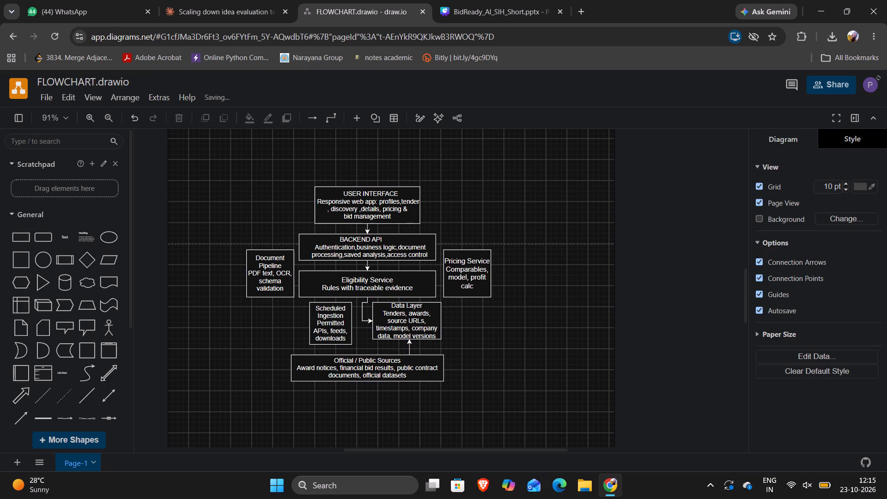
drag(363, 308, 362, 305)
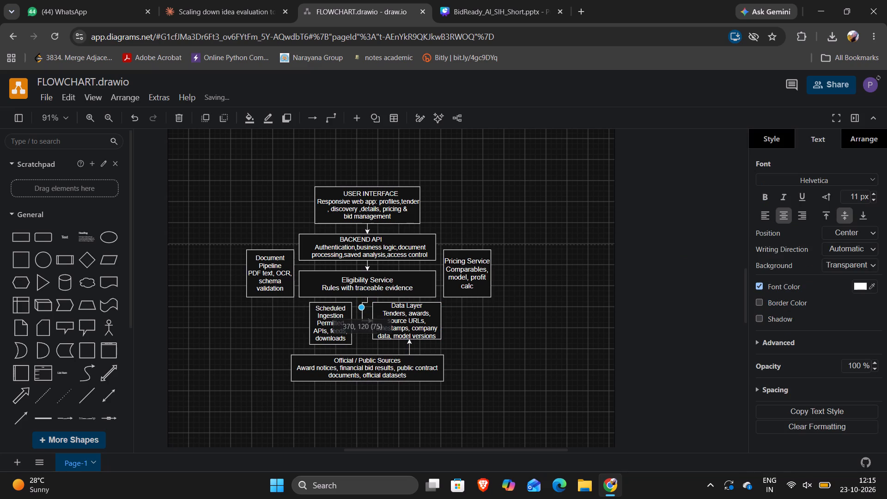
drag(362, 305, 365, 299)
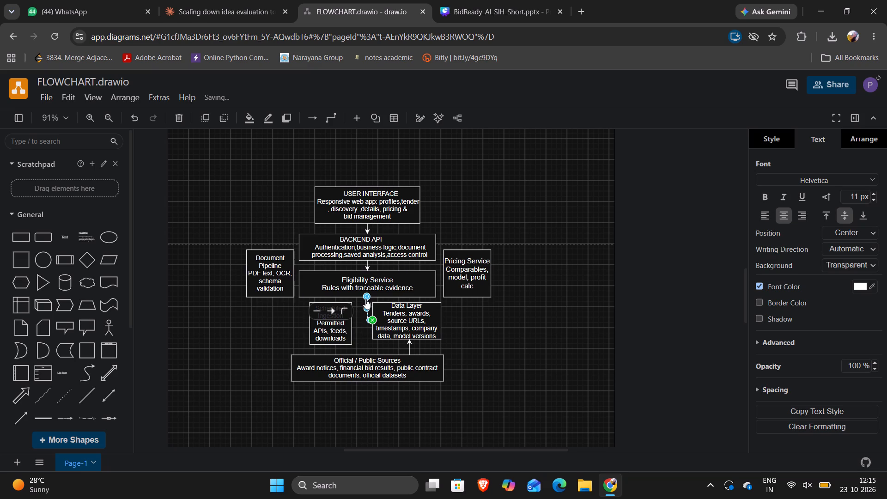
click(679, 200)
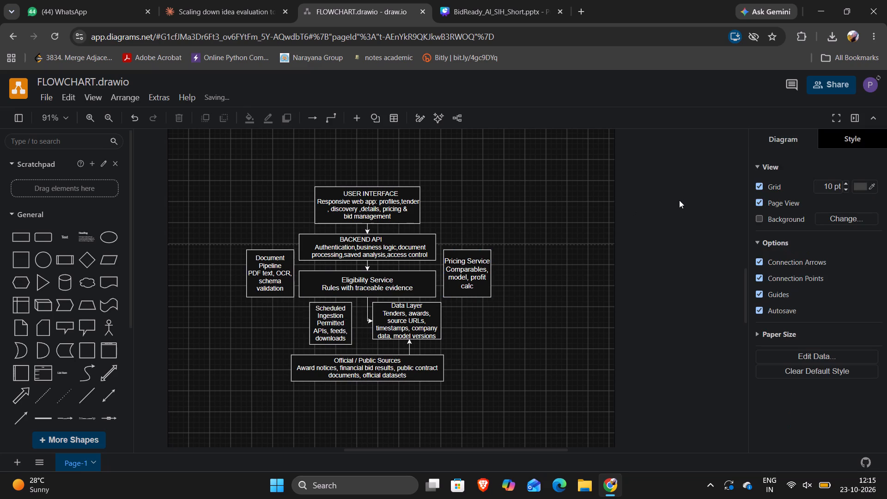
click(672, 213)
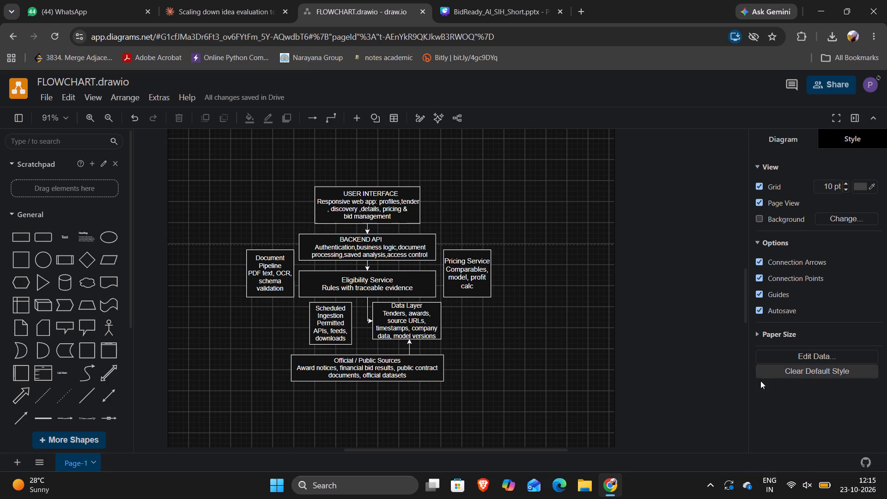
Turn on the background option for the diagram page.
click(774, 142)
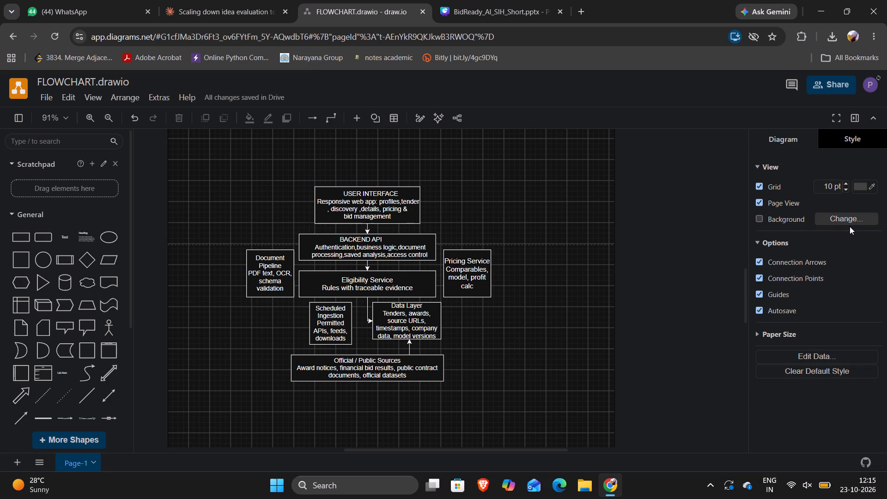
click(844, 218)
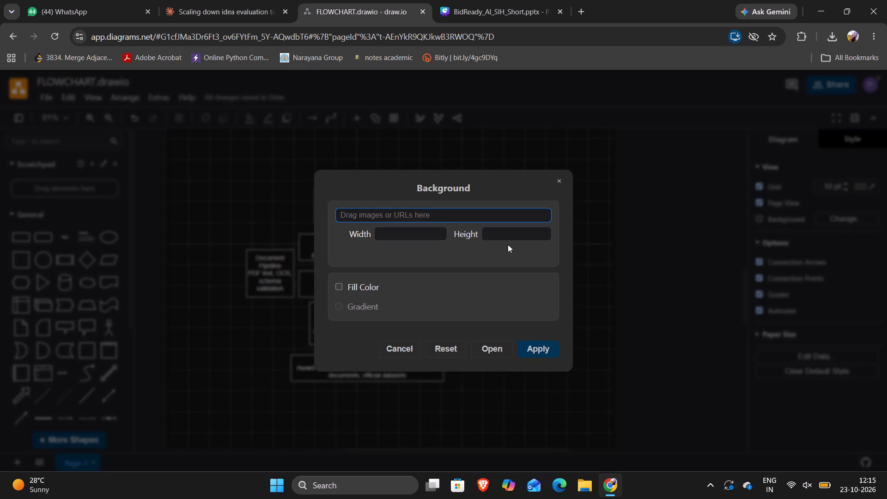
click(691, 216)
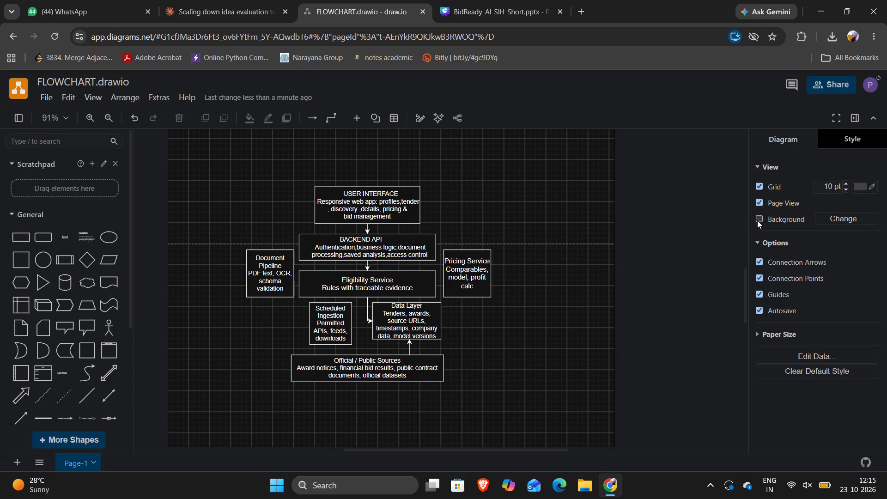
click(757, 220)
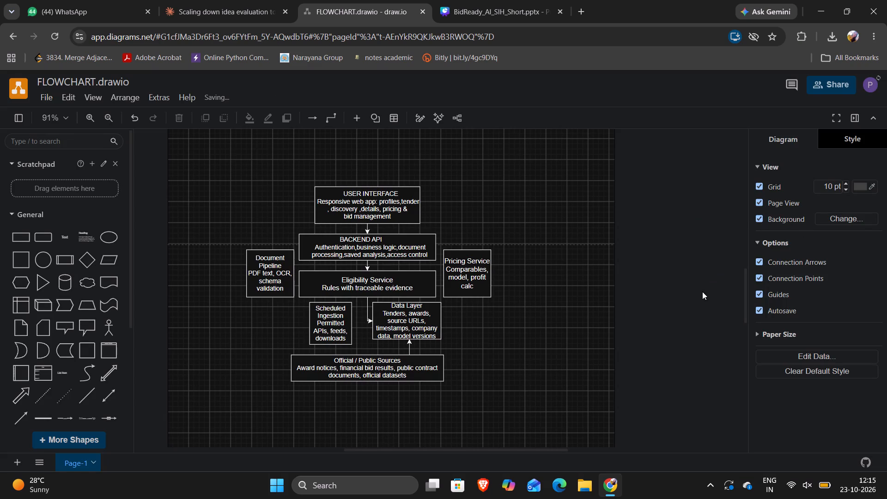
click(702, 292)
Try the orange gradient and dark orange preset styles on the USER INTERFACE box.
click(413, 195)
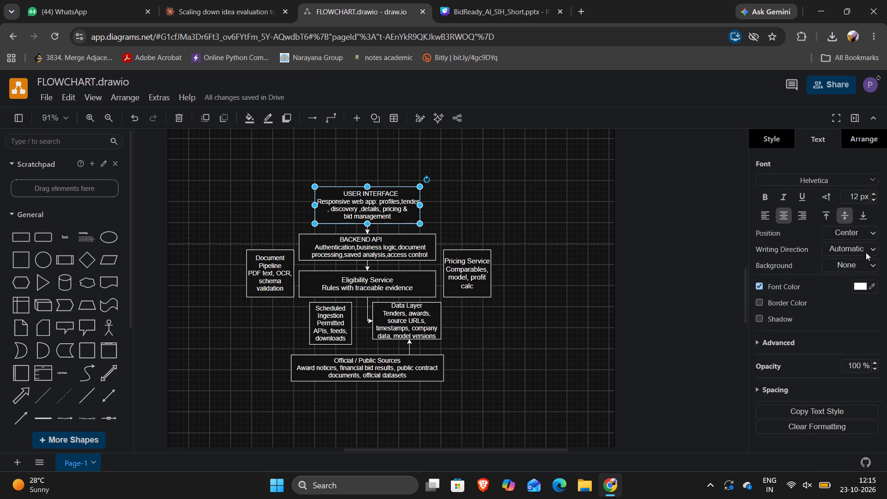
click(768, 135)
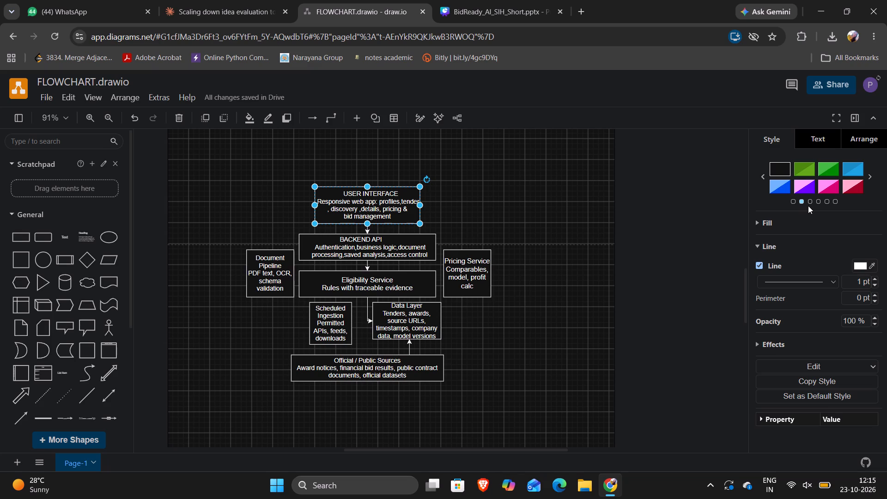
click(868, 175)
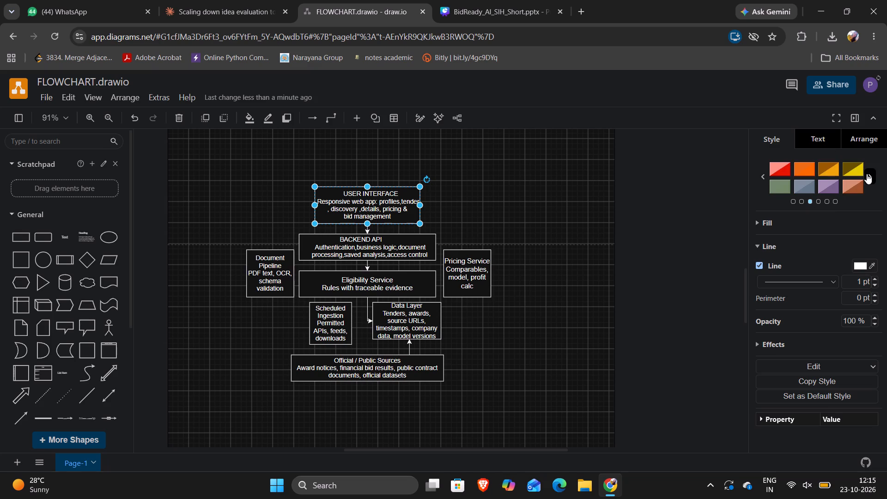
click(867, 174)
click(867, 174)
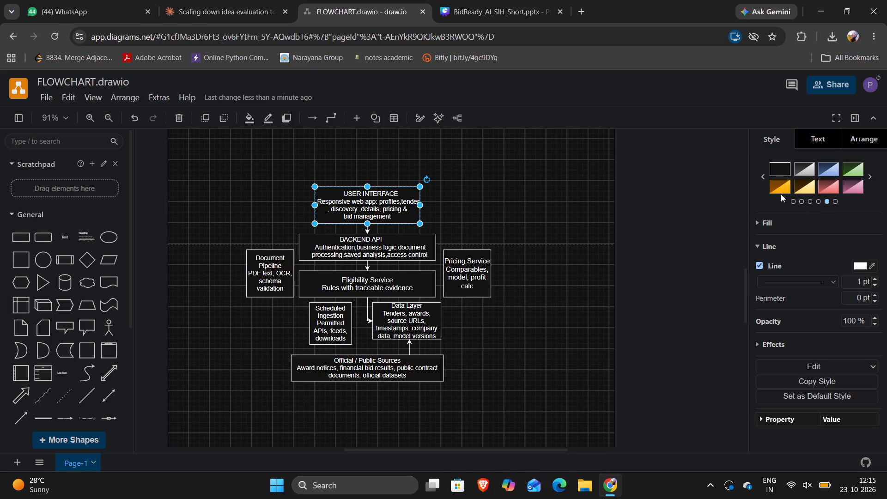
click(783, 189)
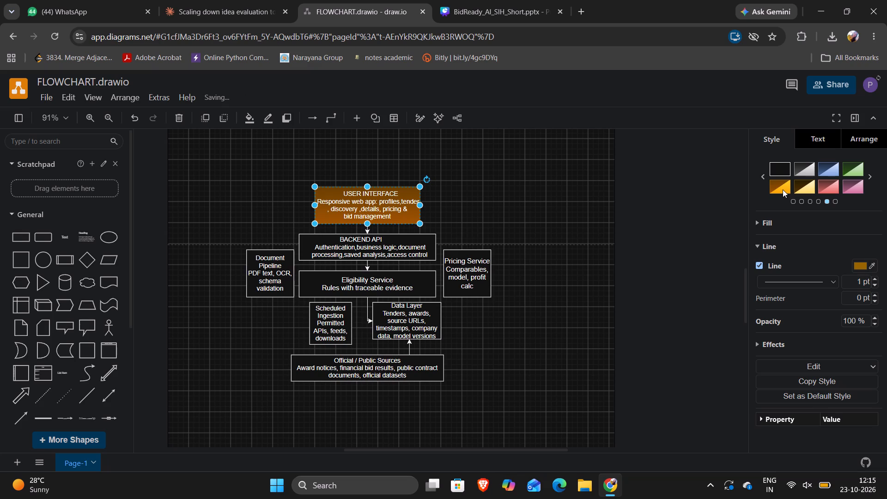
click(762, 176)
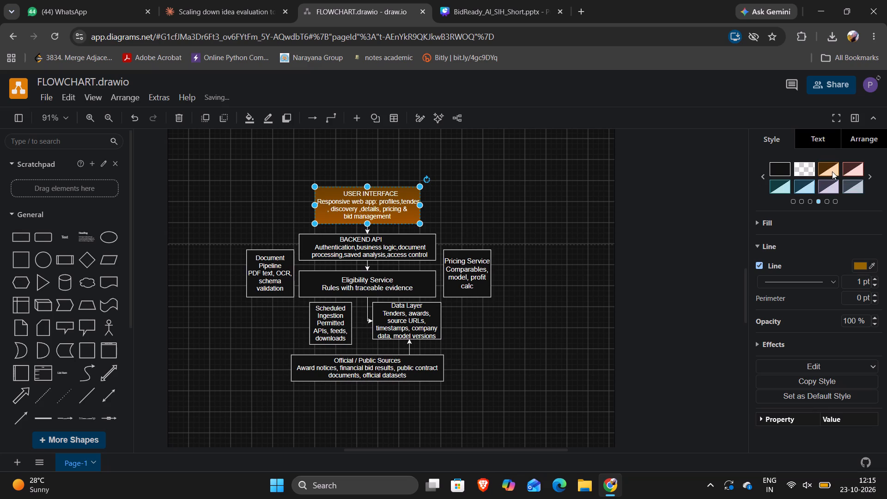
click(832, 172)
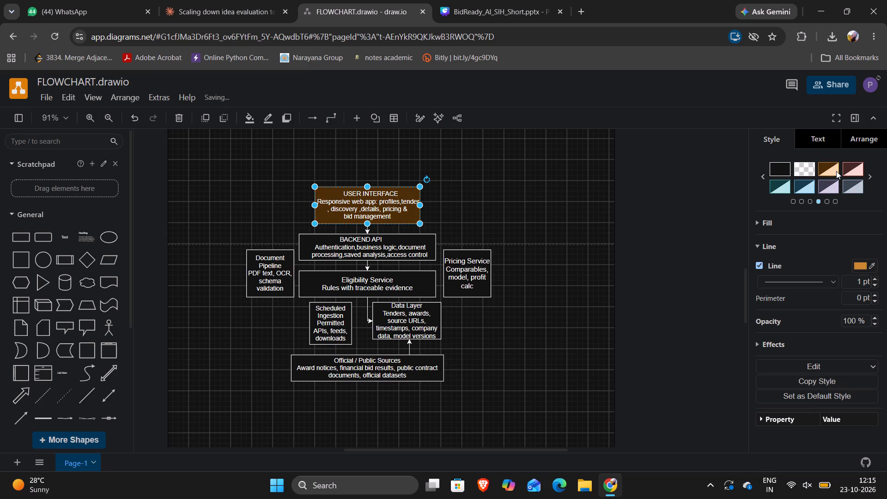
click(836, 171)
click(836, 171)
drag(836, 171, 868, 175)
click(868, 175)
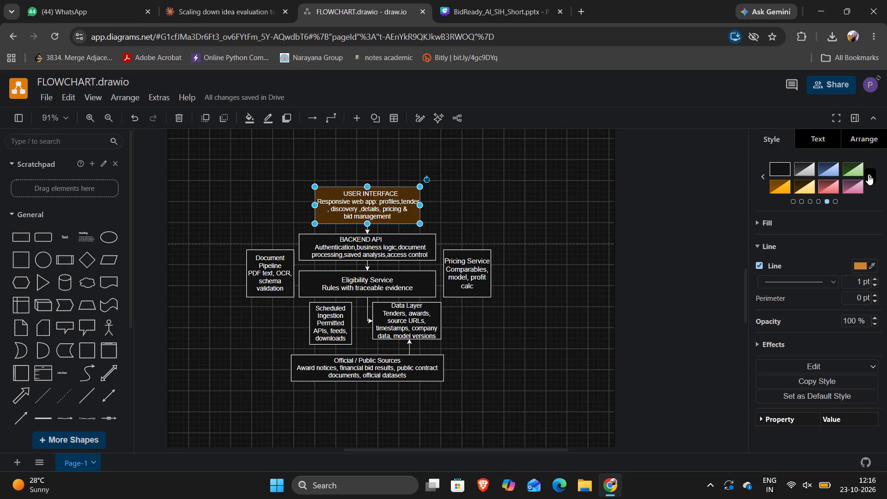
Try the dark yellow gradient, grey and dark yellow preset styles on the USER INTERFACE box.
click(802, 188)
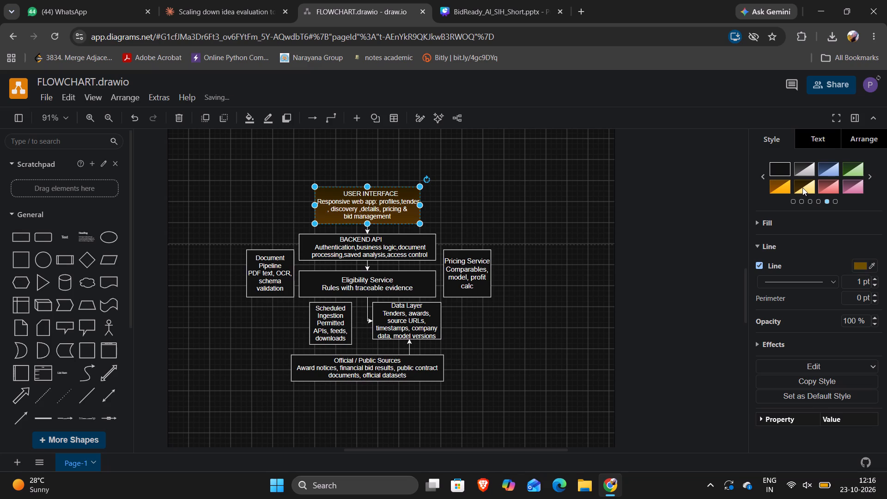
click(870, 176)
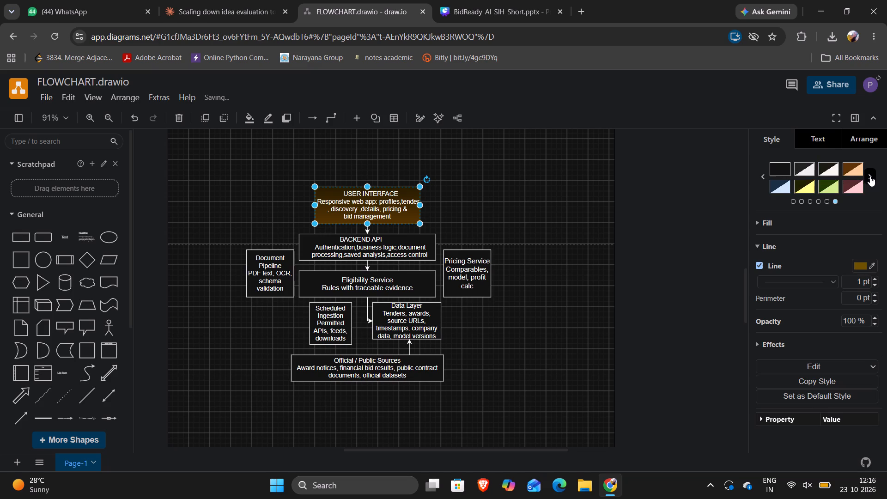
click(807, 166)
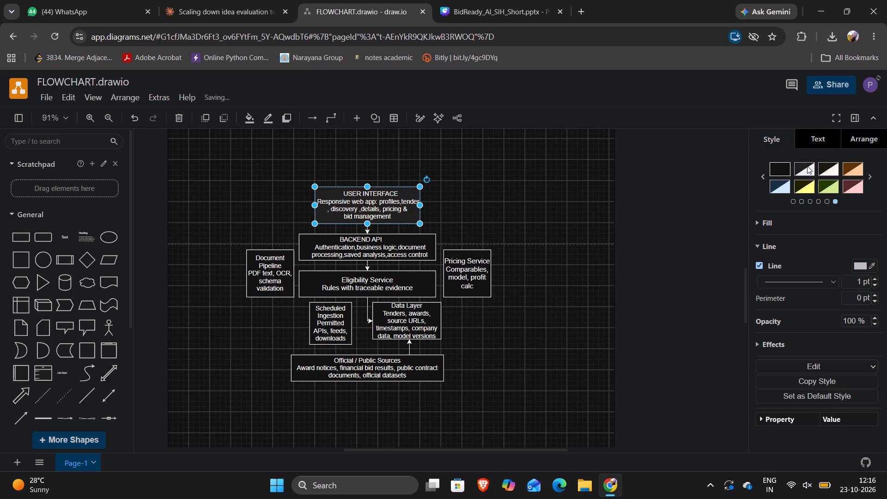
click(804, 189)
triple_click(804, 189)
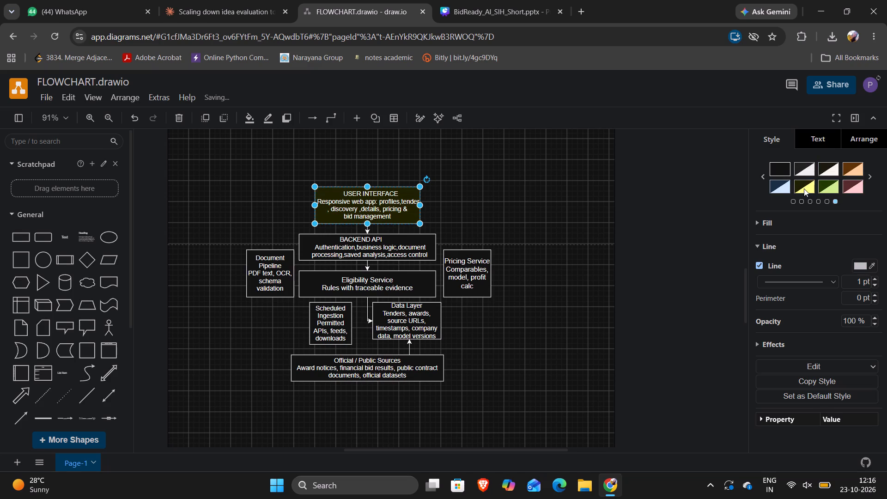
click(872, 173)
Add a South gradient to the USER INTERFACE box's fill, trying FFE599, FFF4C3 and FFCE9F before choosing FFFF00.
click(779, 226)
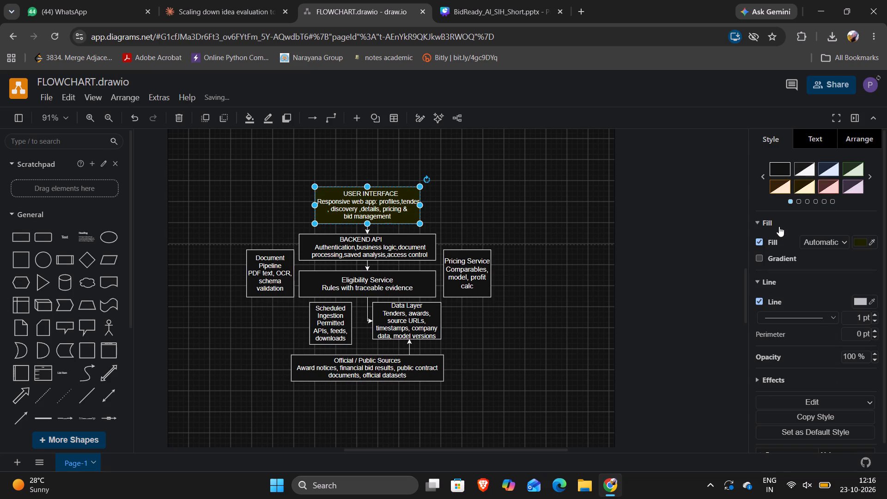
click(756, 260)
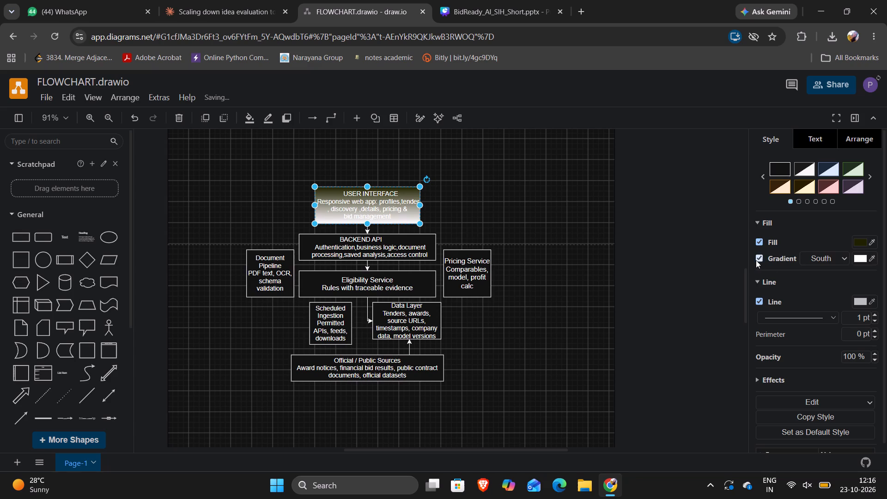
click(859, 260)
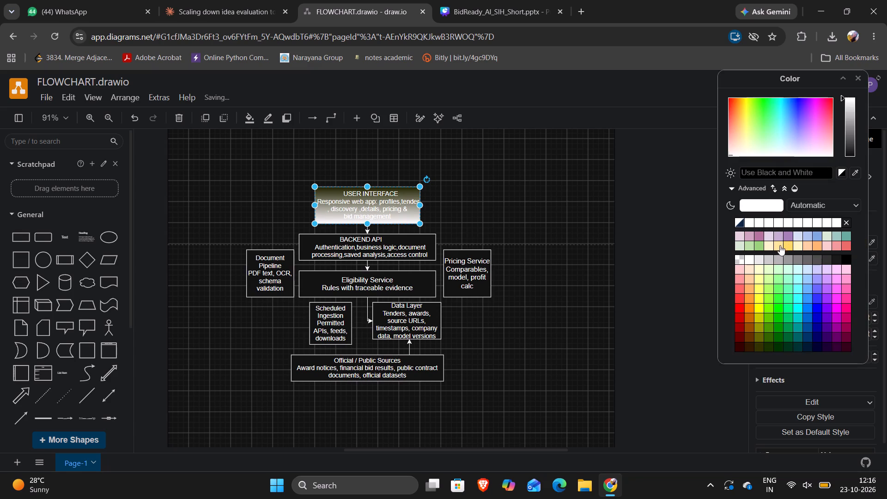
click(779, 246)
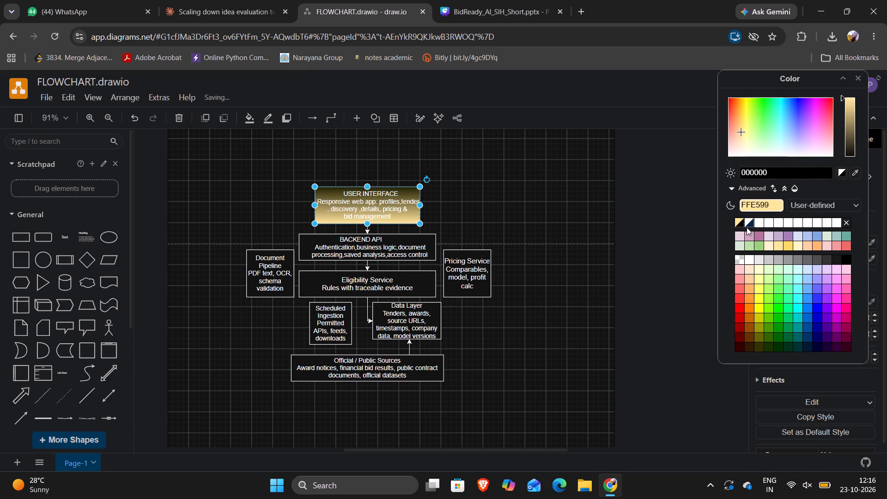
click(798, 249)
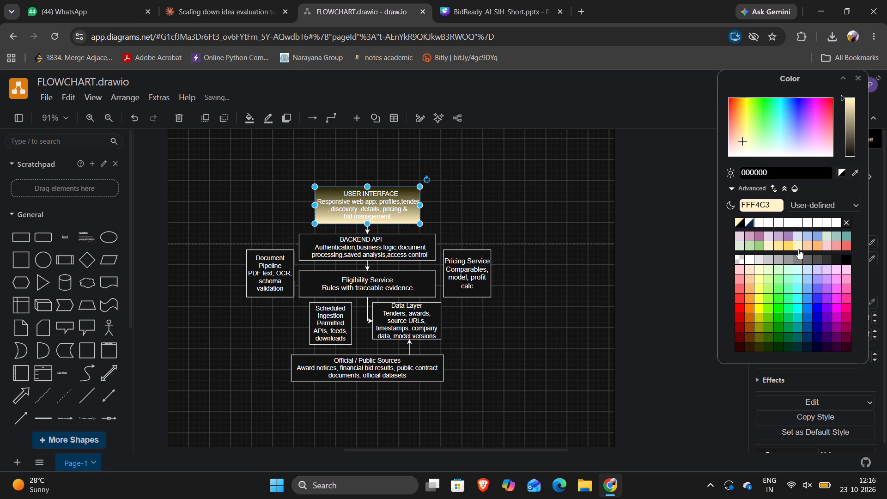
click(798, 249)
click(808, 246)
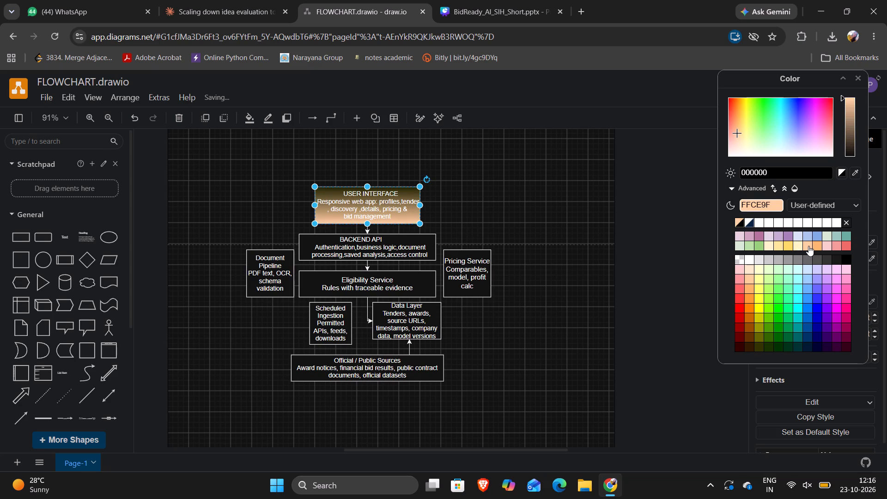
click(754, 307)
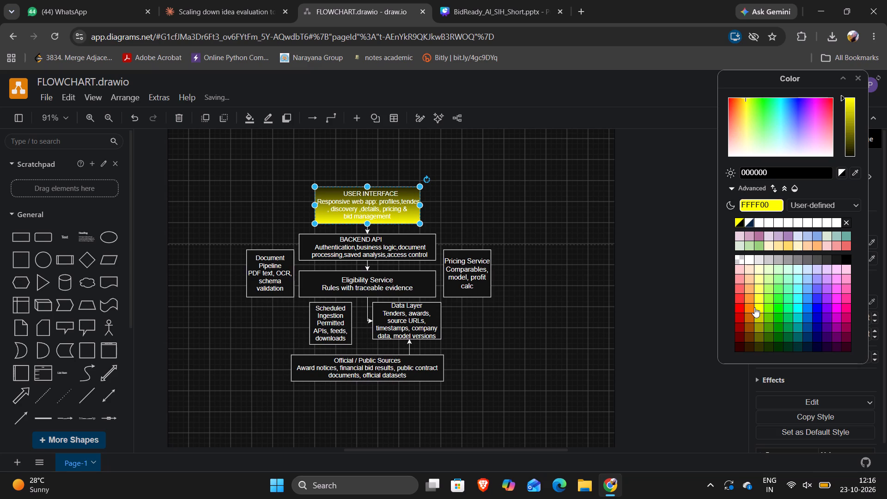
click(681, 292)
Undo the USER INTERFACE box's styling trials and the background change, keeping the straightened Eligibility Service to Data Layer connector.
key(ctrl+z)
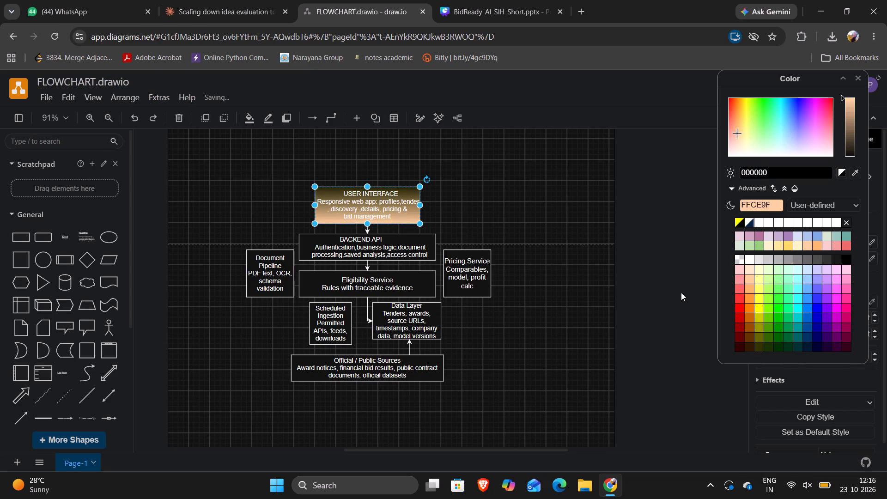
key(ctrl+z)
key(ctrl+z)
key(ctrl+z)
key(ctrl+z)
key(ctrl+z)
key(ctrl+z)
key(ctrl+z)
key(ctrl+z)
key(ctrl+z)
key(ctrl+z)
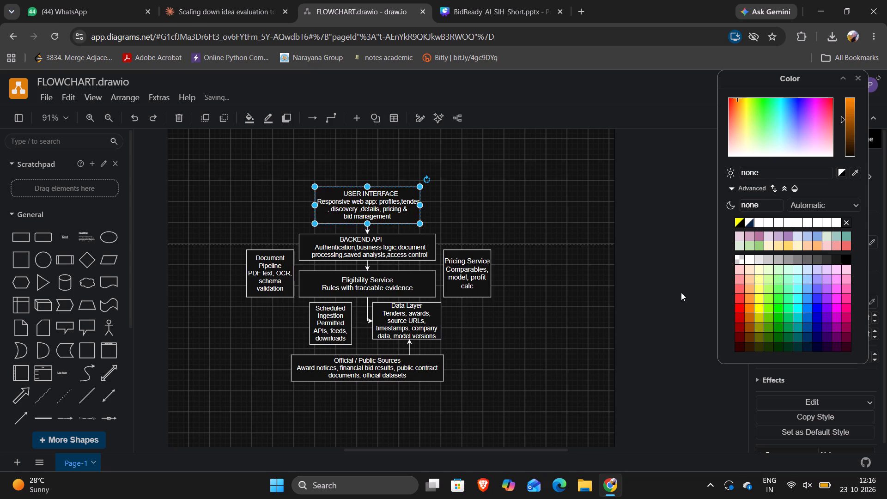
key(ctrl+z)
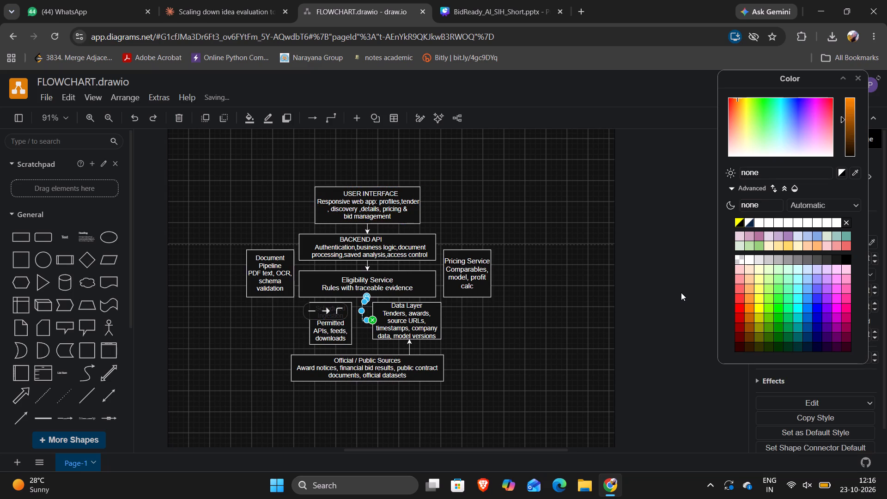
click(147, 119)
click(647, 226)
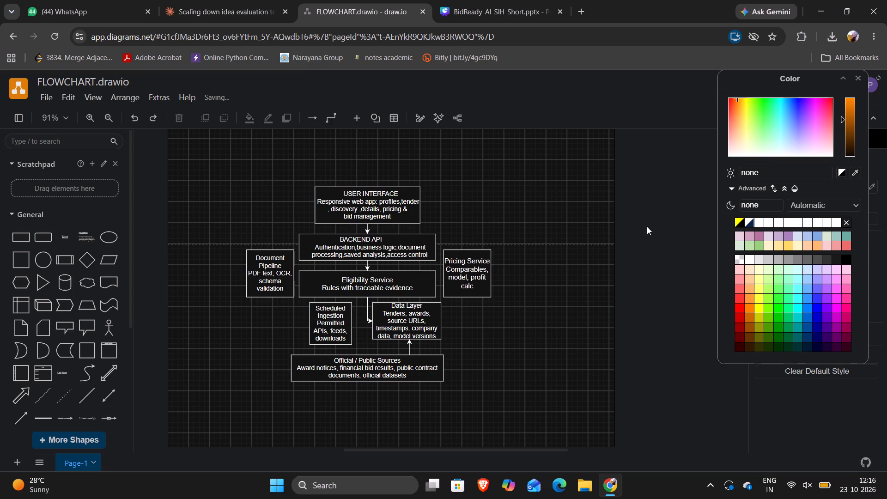
Turn on the page background for the diagram.
click(857, 78)
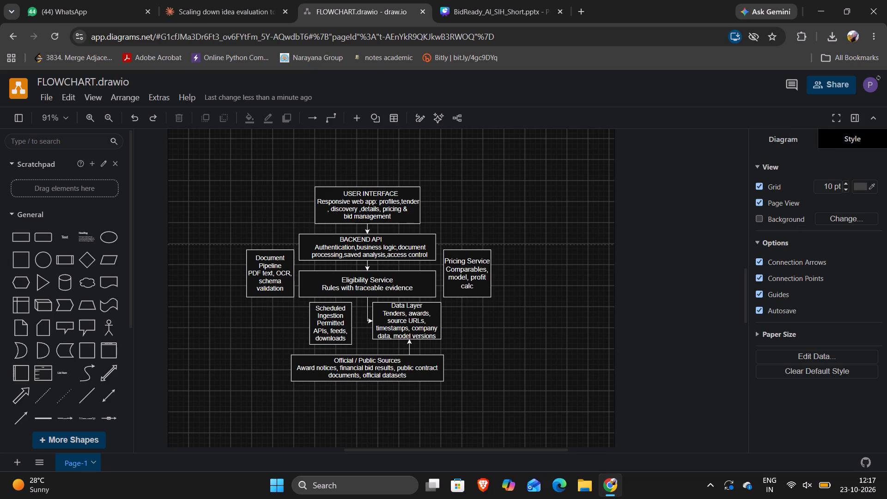
click(758, 218)
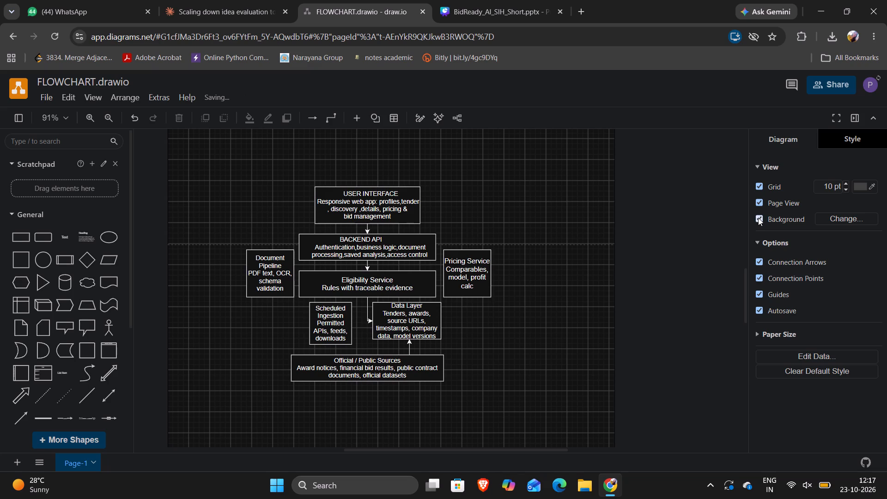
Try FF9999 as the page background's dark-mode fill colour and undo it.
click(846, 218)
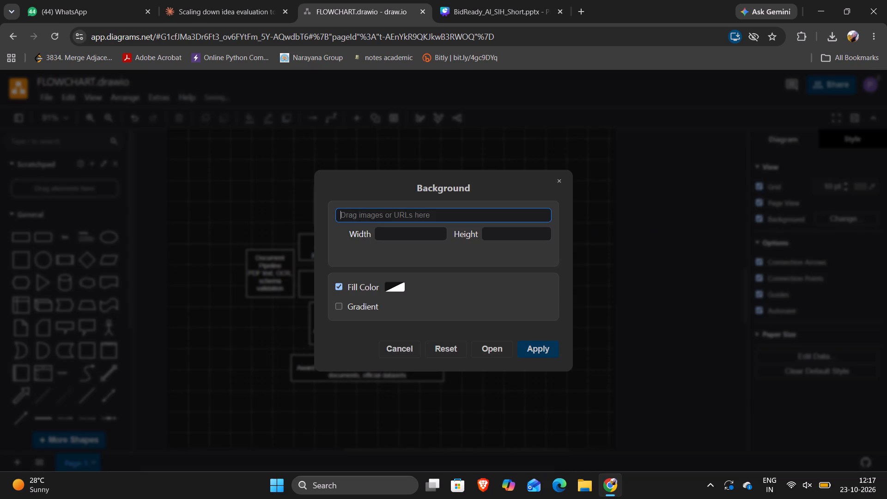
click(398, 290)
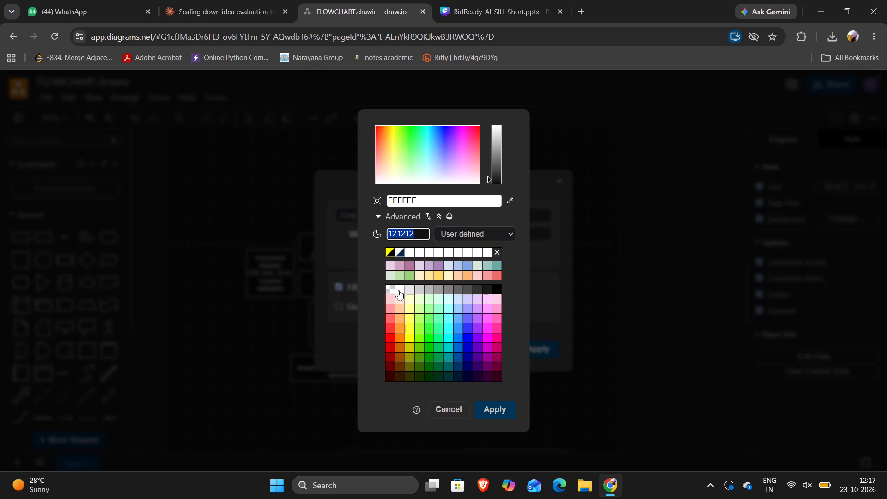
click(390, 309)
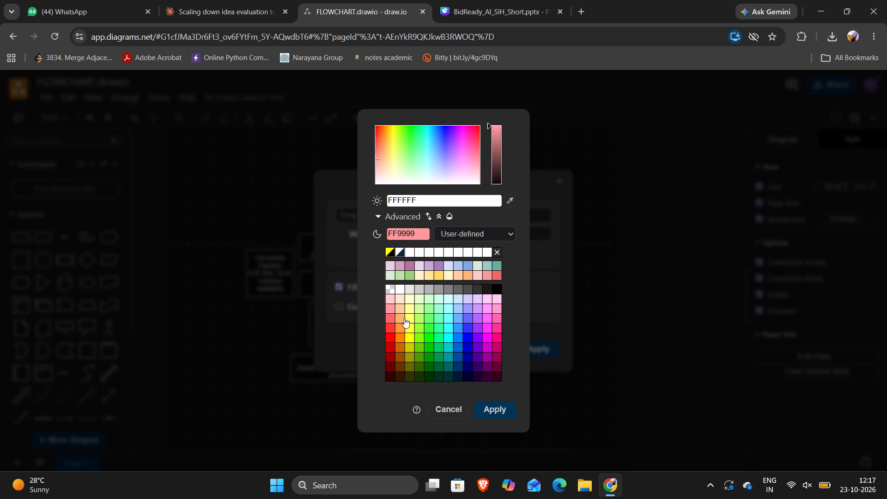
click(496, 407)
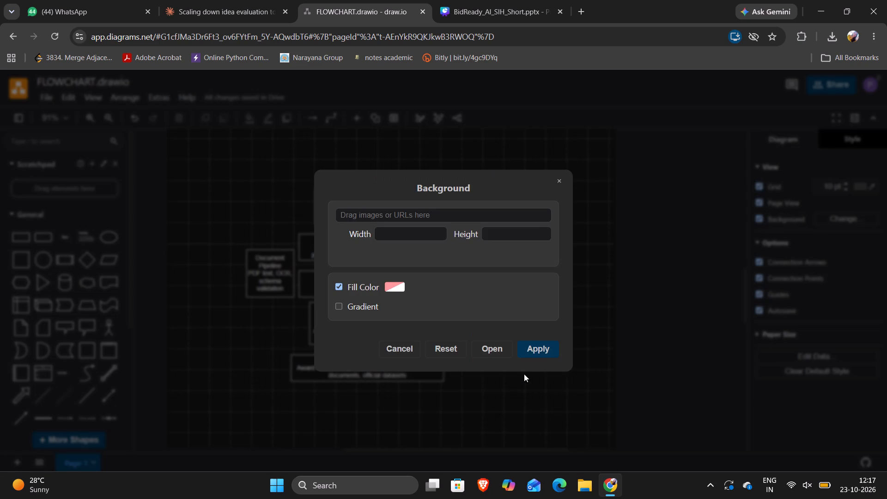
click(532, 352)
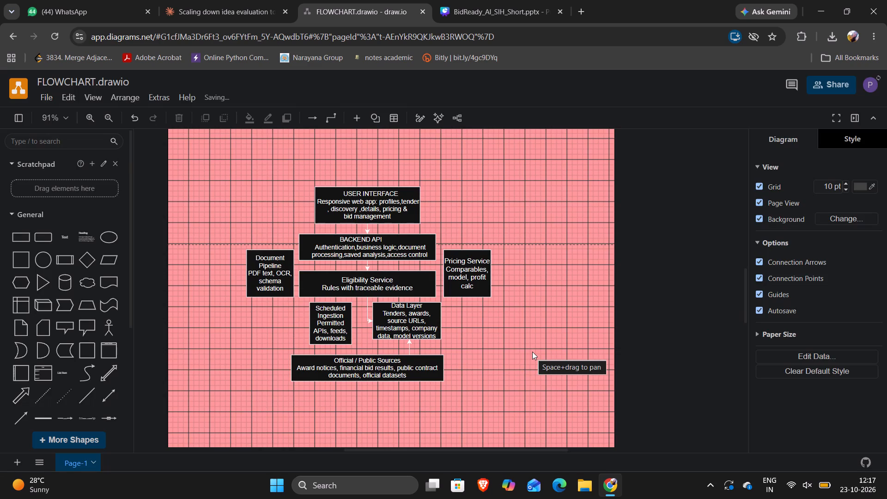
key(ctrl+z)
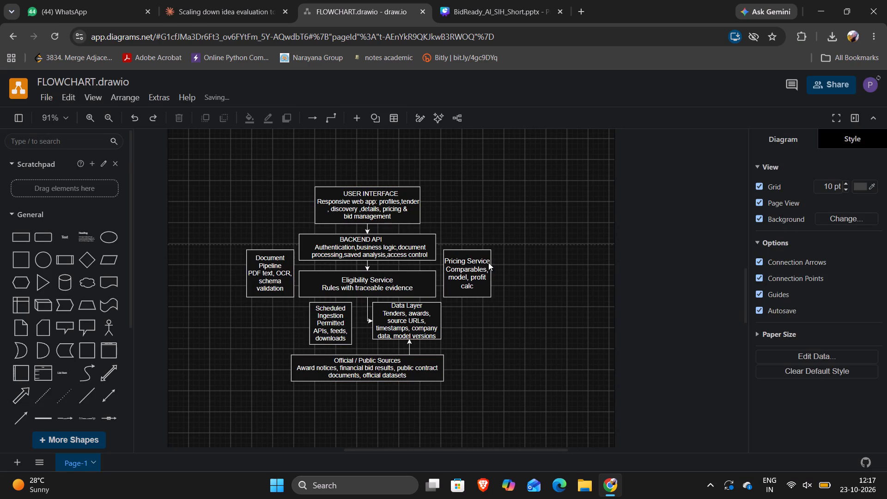
Try the grey, yellow, red and magenta preset styles on the USER INTERFACE box before applying the crimson A20025 preset.
click(414, 216)
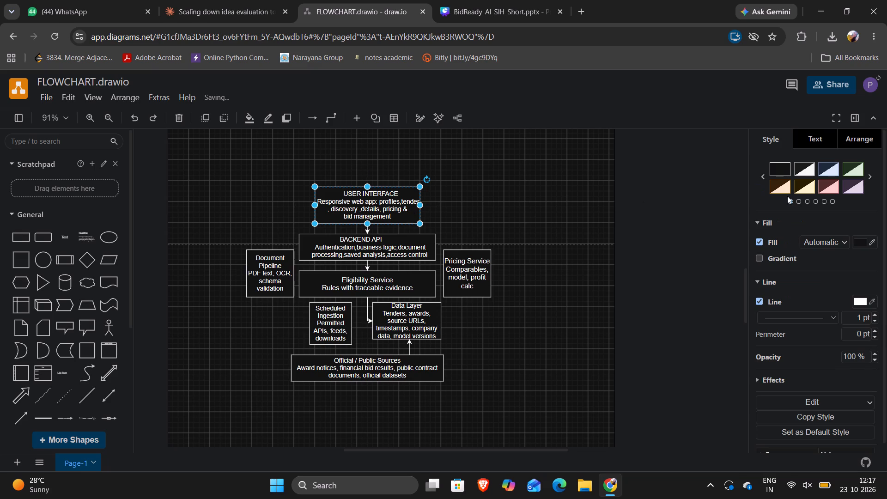
click(809, 170)
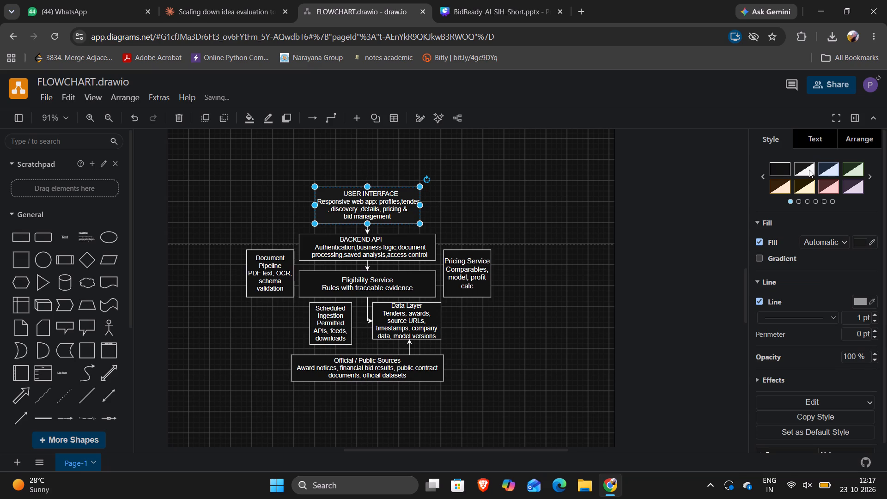
click(805, 185)
click(838, 186)
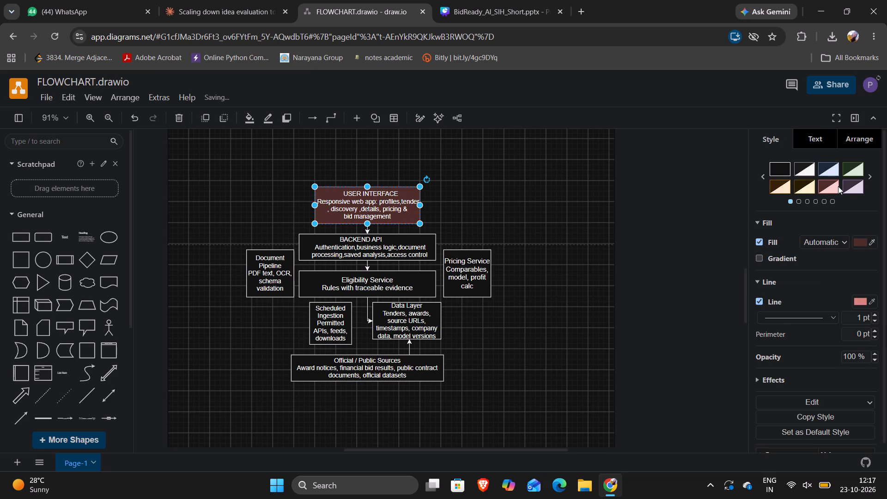
click(872, 175)
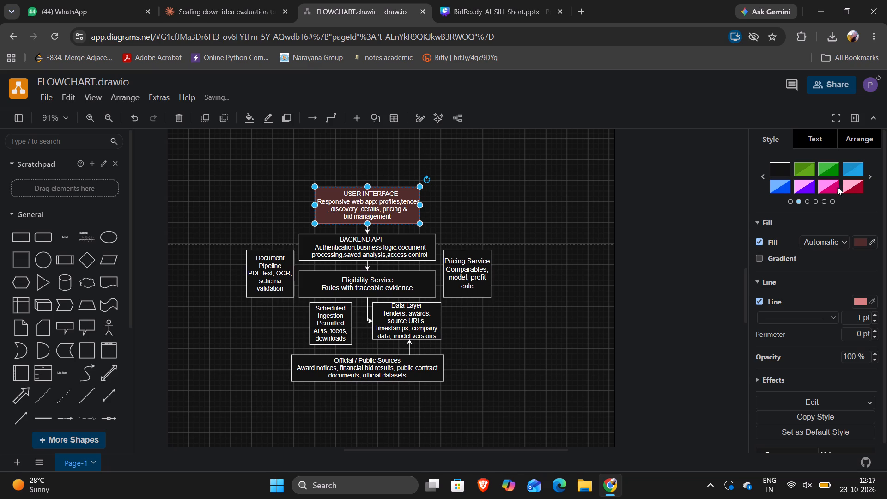
click(832, 183)
click(847, 184)
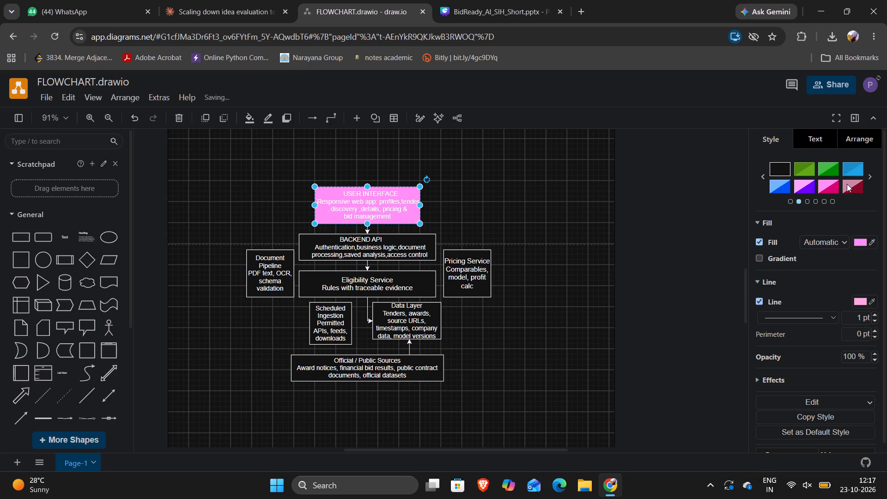
click(869, 178)
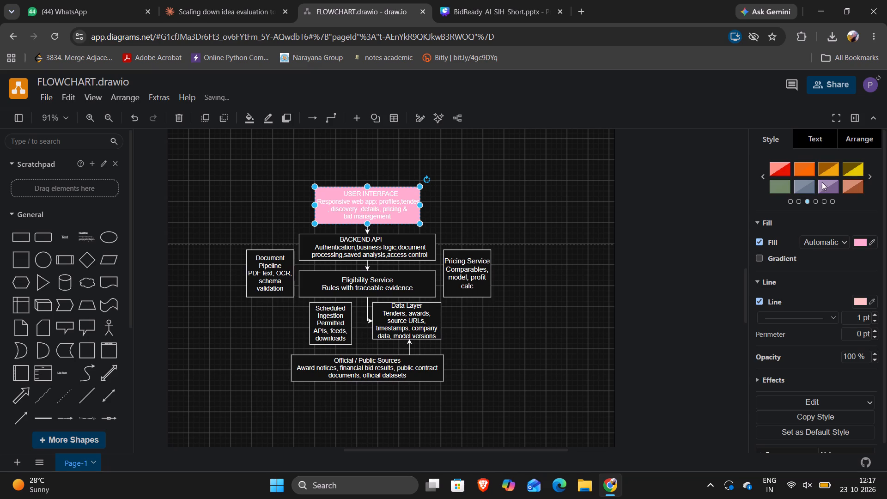
click(869, 176)
click(869, 176)
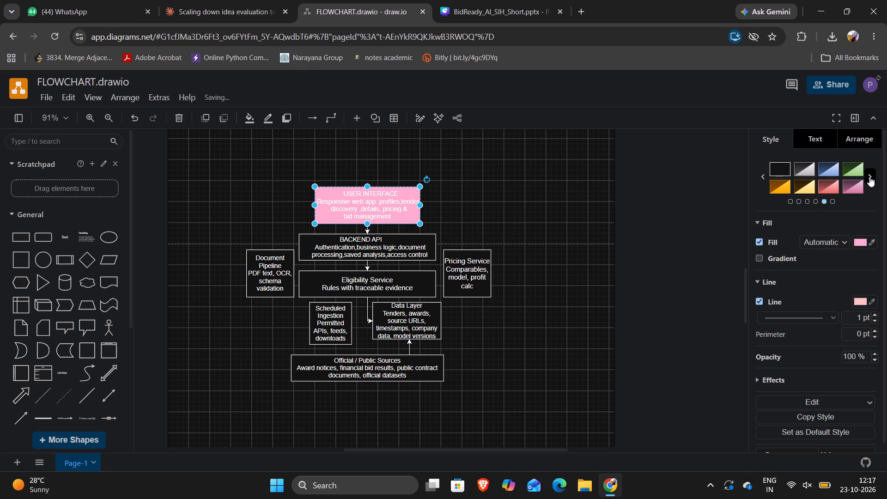
click(869, 176)
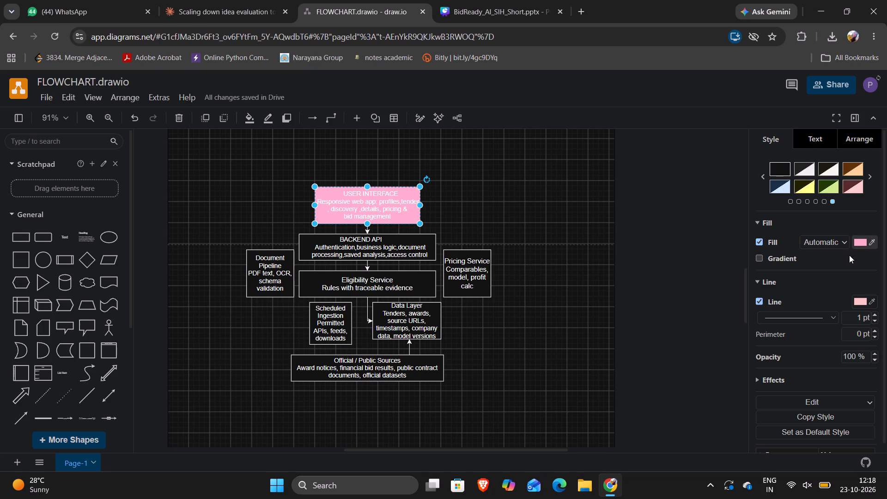
Set the USER INTERFACE box's dark-mode fill to FFD966, trying FFCCCC, EA6B66, F19C99, FFFF33, FFFF99, FF0000 and FFE599 first.
click(860, 243)
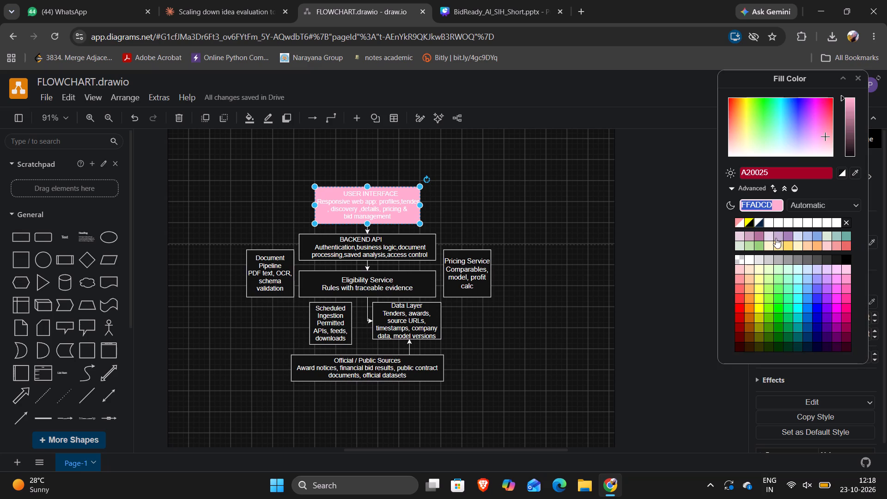
click(739, 269)
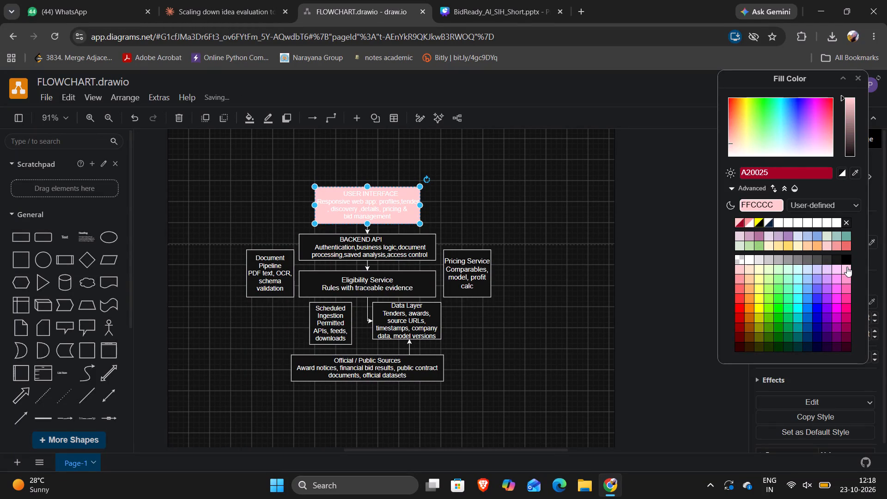
click(847, 267)
click(847, 244)
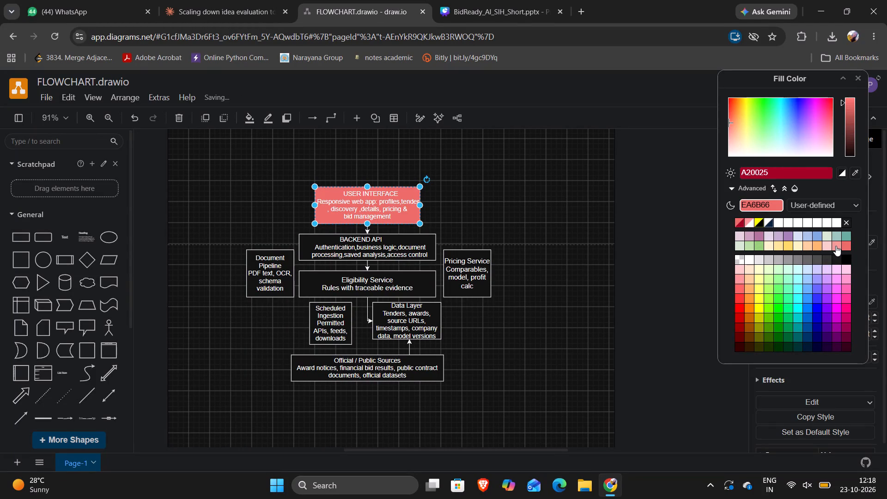
click(836, 246)
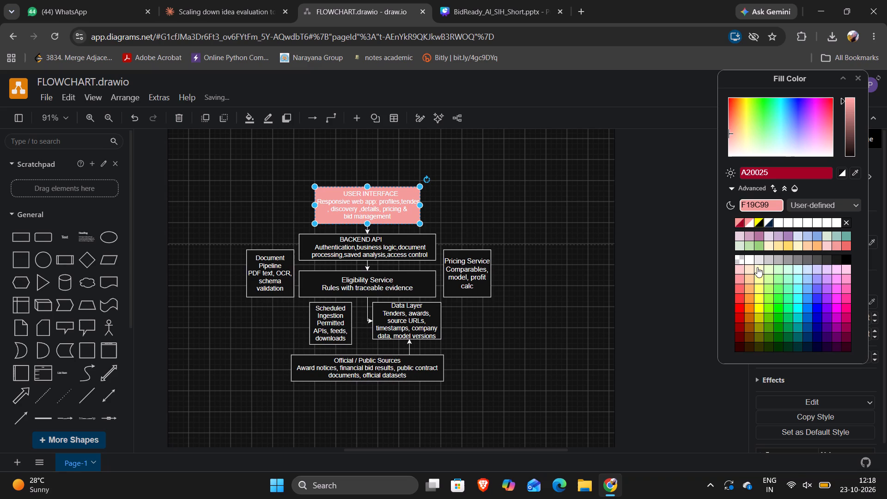
click(759, 298)
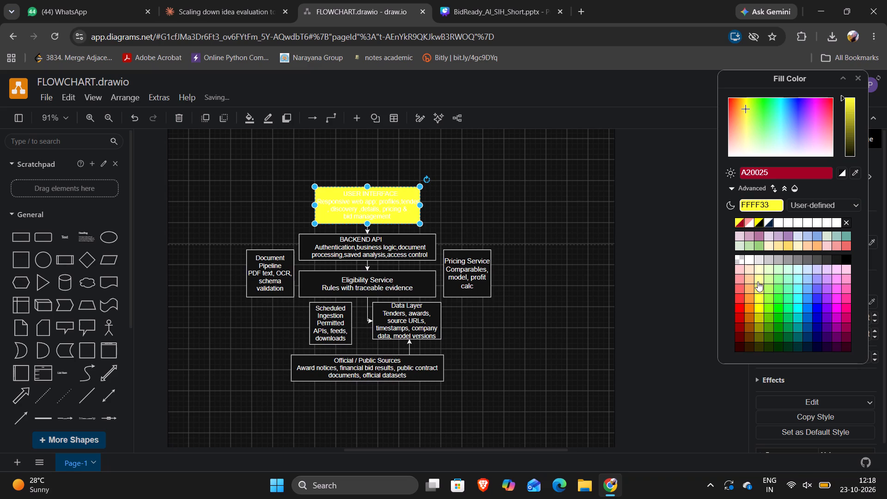
click(758, 281)
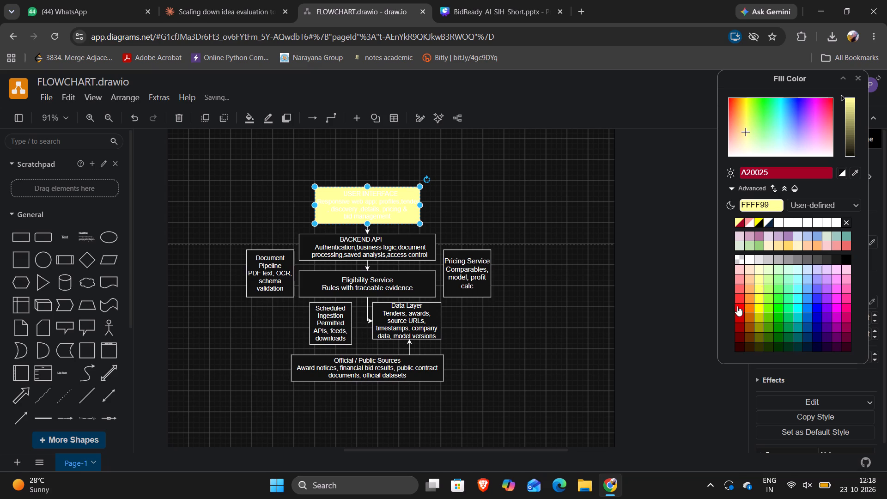
click(737, 306)
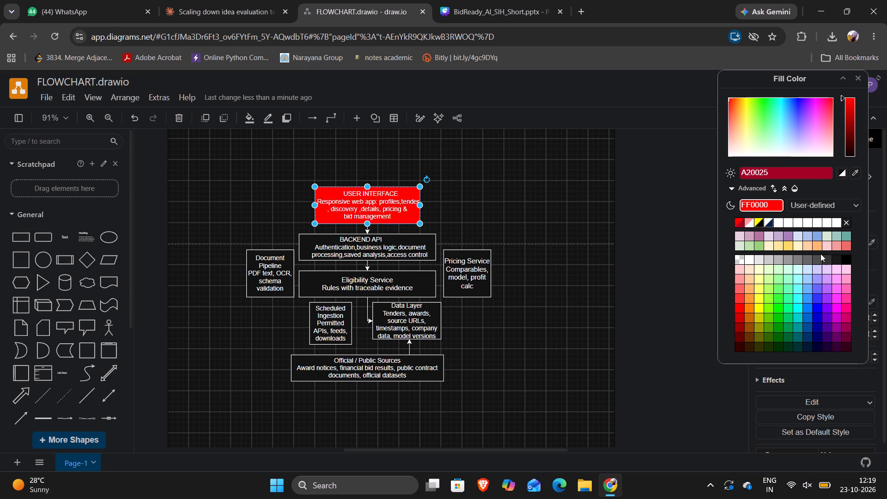
click(777, 246)
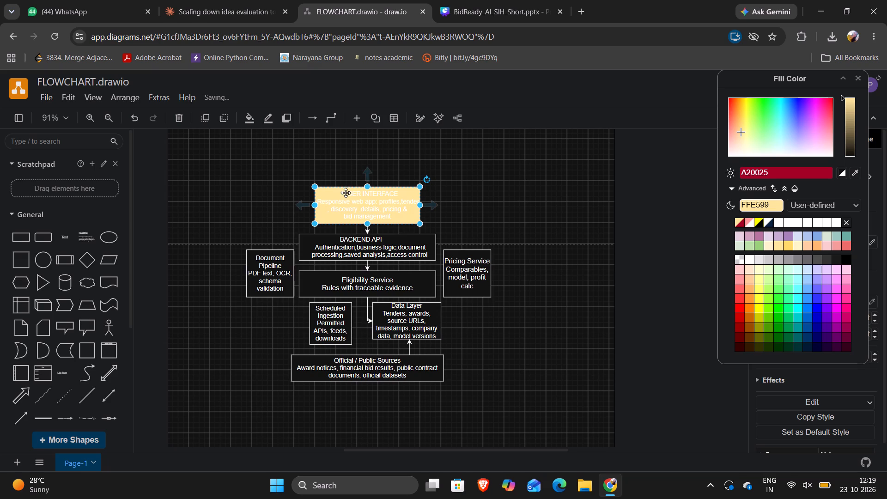
click(786, 247)
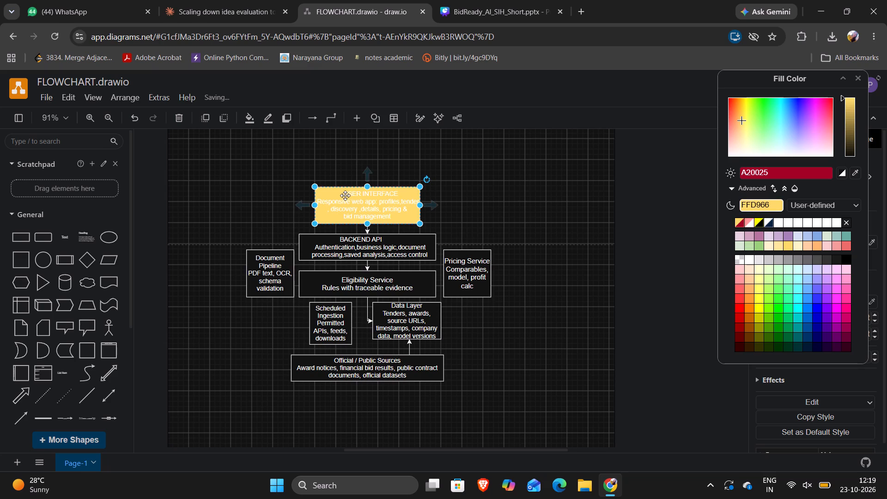
Move the USER INTERFACE box up one grid step, keeping it centred above the BACKEND API box.
drag(345, 195, 349, 194)
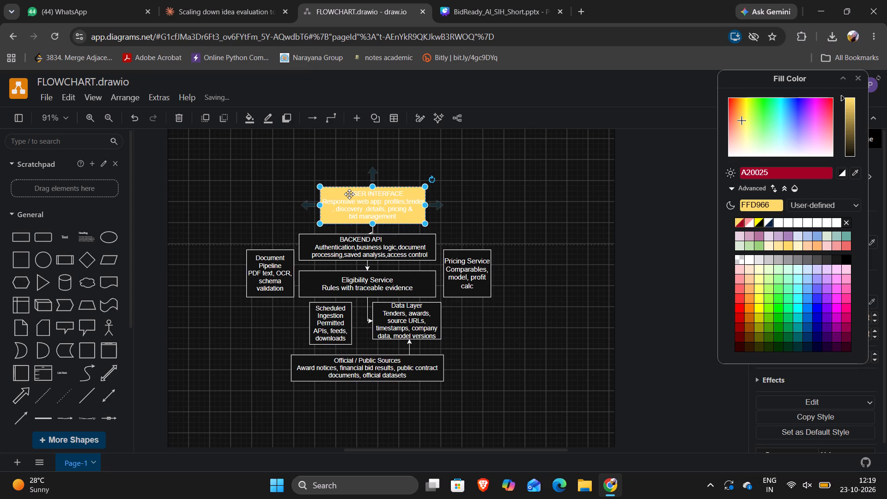
click(367, 201)
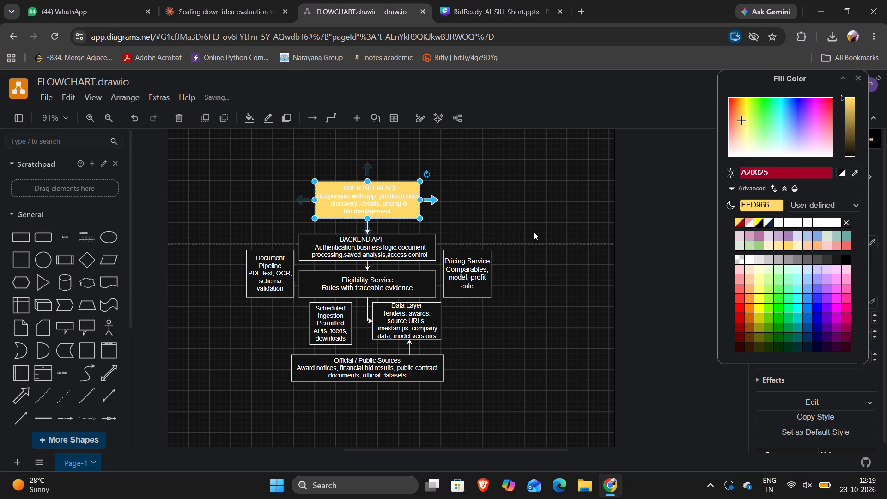
click(683, 272)
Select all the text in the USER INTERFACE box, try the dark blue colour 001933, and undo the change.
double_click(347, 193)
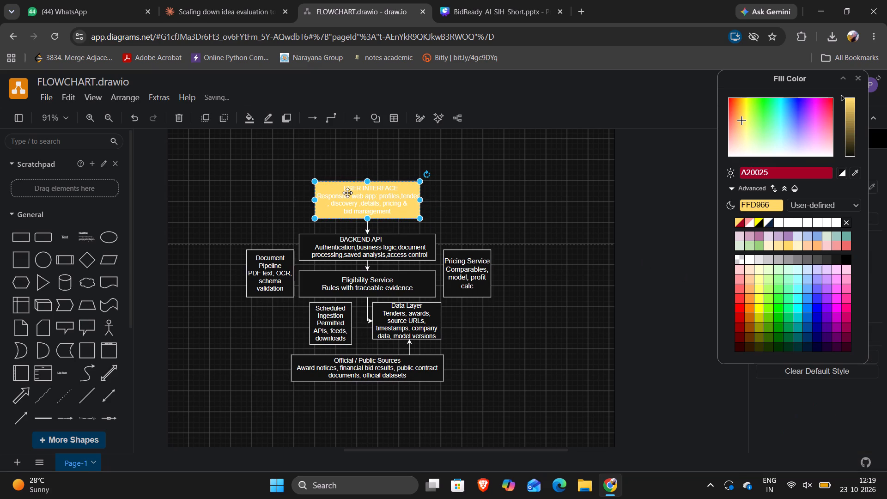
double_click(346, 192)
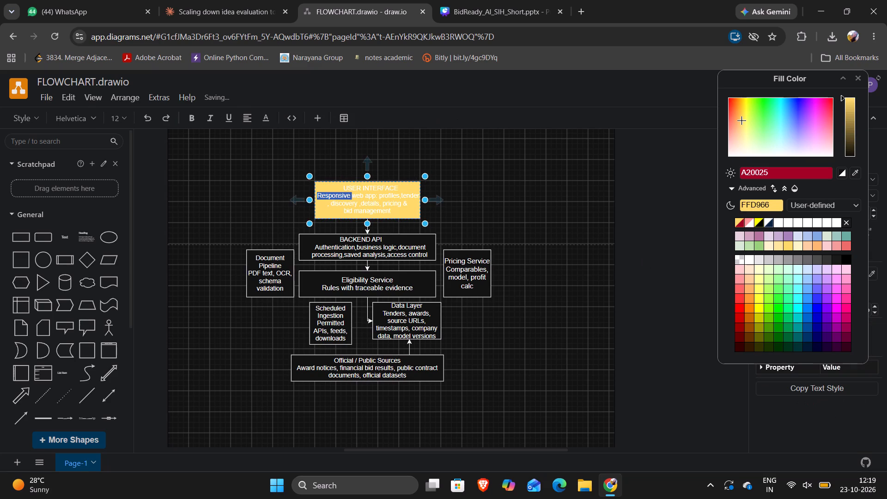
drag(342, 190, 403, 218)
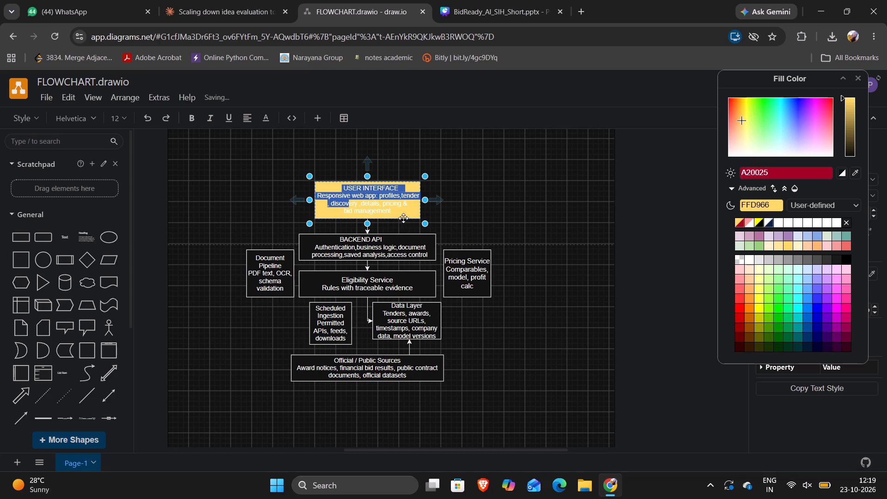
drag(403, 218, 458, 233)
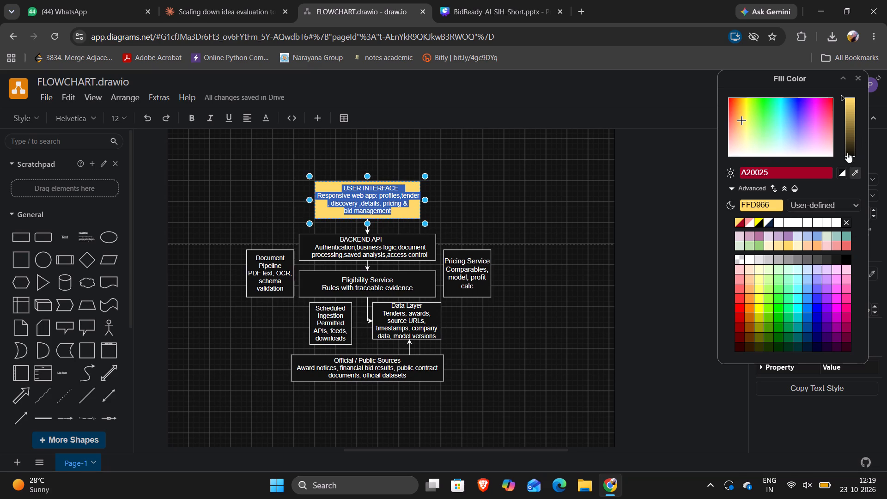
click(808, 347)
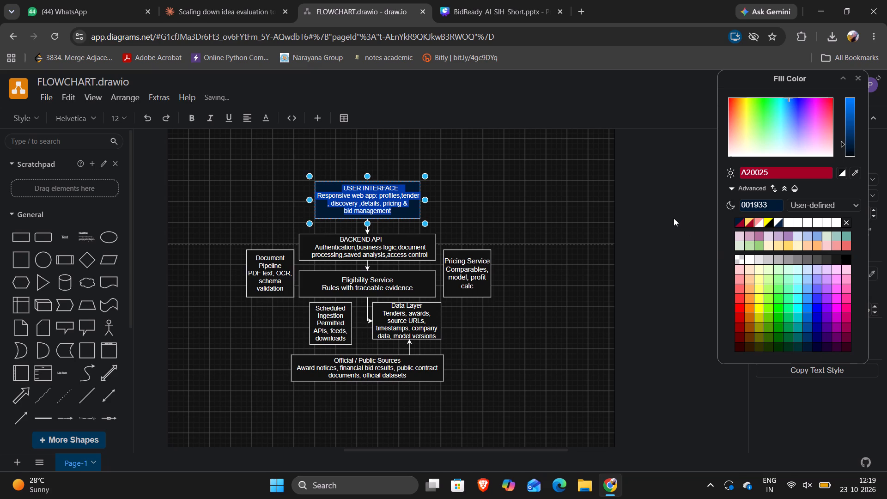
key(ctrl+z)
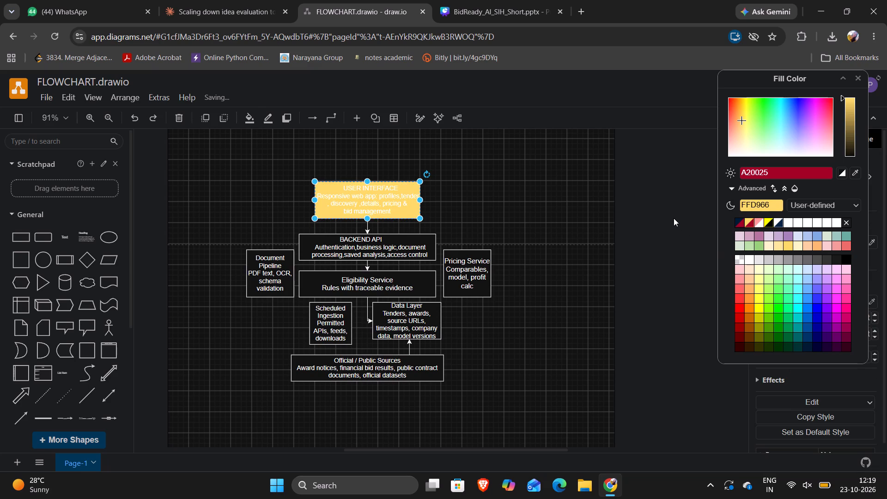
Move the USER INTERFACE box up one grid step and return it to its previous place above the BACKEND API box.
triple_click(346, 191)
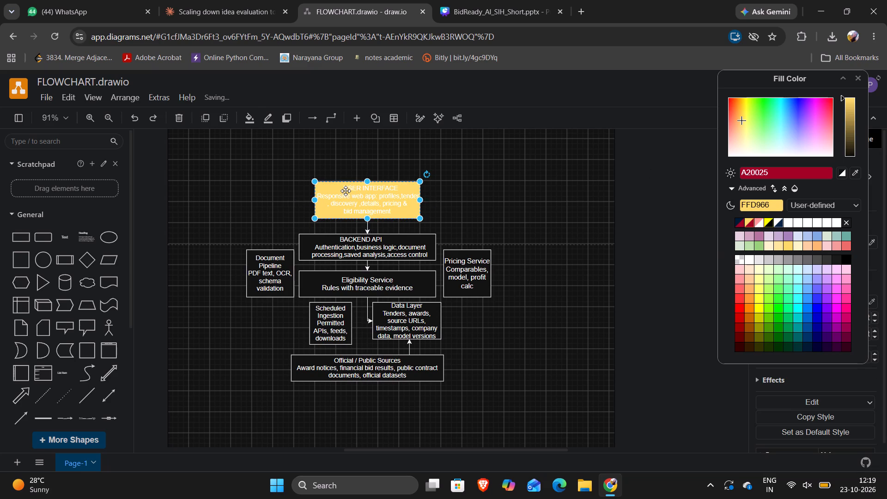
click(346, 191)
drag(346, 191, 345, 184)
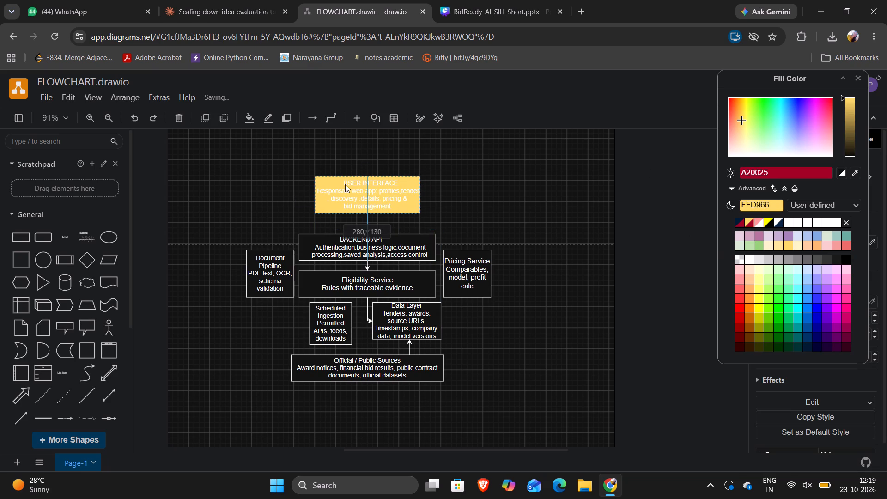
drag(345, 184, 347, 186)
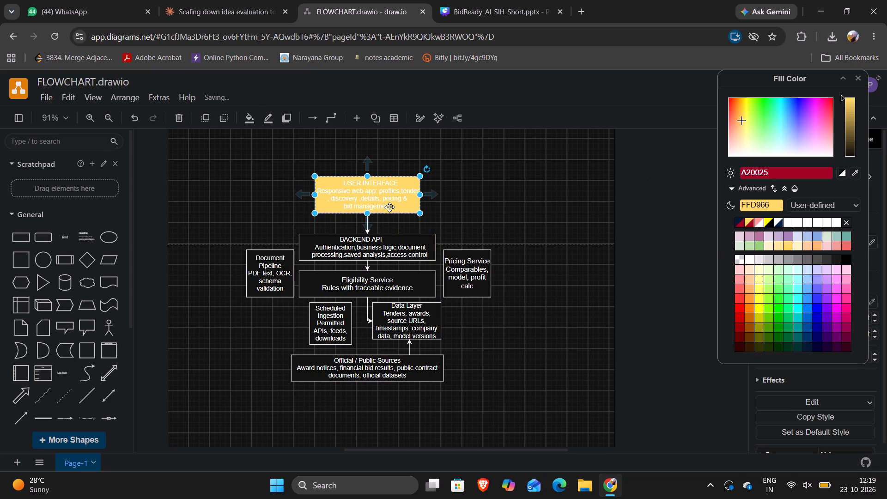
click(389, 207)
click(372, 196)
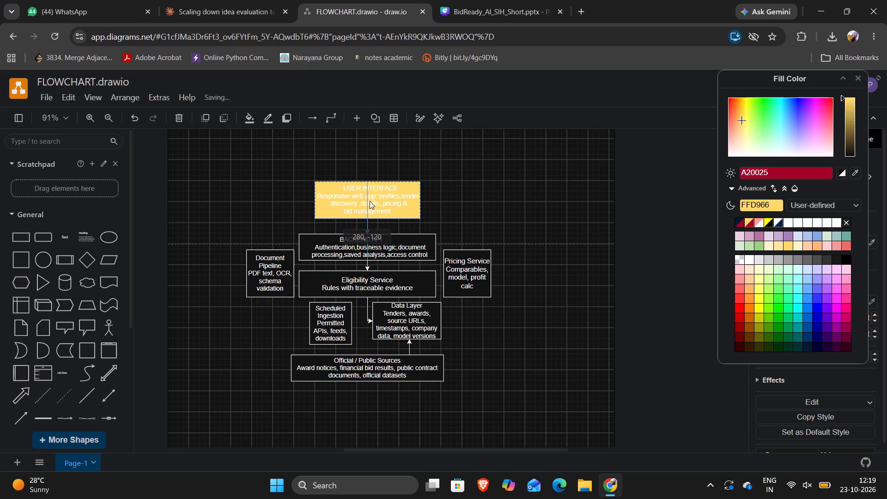
Set the dark-mode font colour of all the text in the USER INTERFACE box to black, trying the near-black grey first.
triple_click(393, 210)
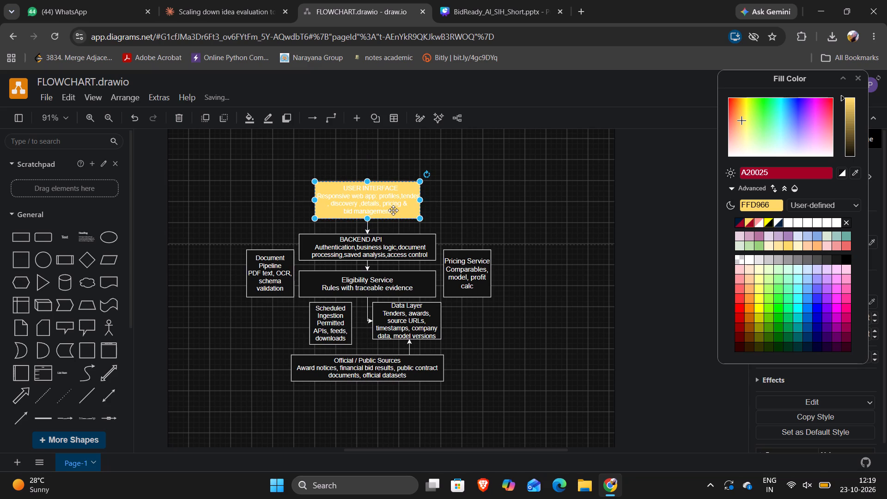
triple_click(393, 210)
double_click(389, 202)
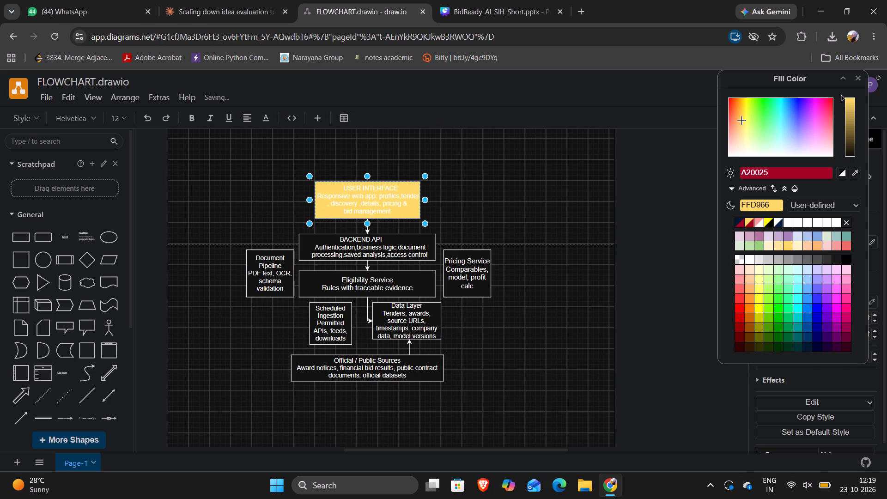
click(389, 202)
double_click(389, 202)
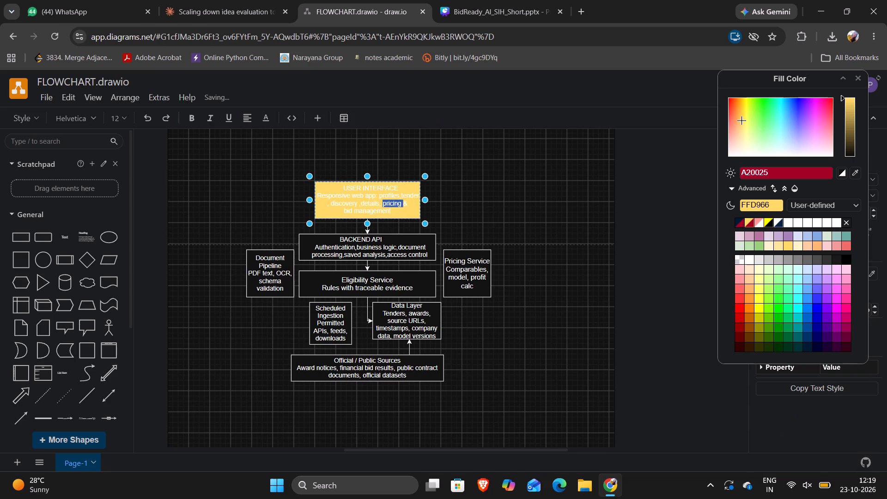
click(390, 211)
drag(390, 211, 324, 185)
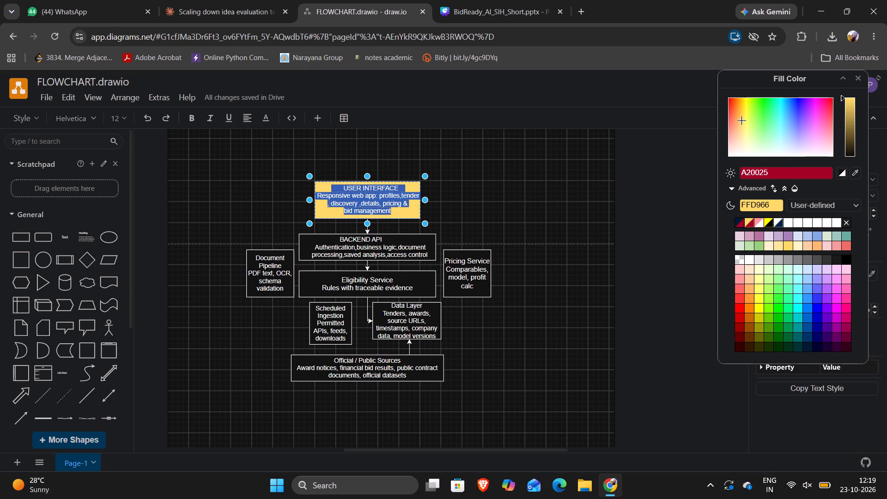
drag(324, 185, 324, 187)
scroll(854, 157, down, 1)
click(857, 82)
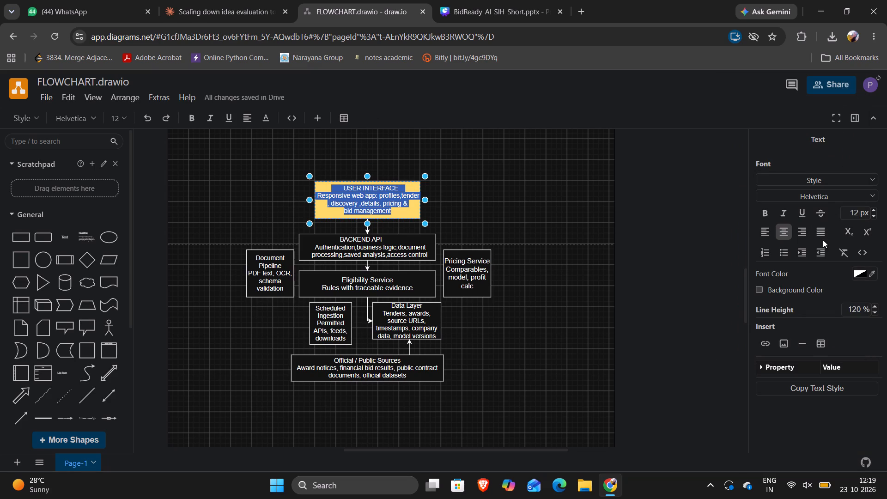
scroll(823, 240, up, 1)
scroll(821, 141, up, 1)
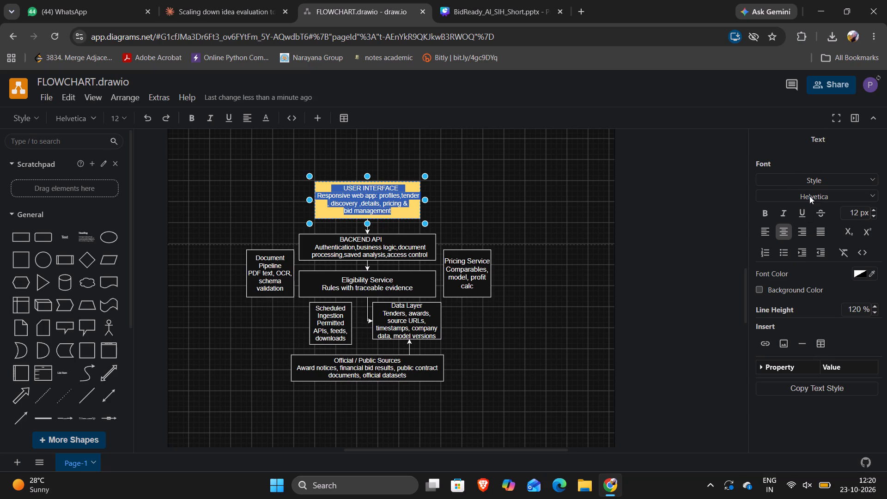
scroll(809, 196, up, 1)
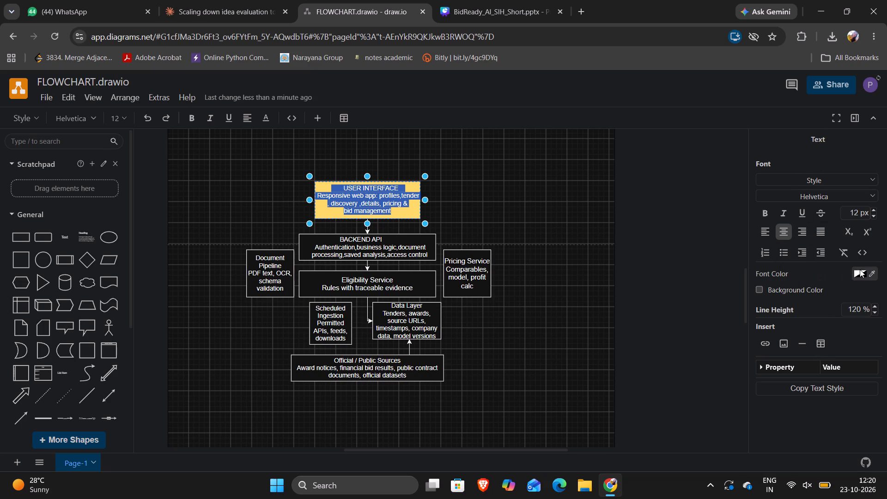
scroll(860, 269, up, 1)
click(860, 269)
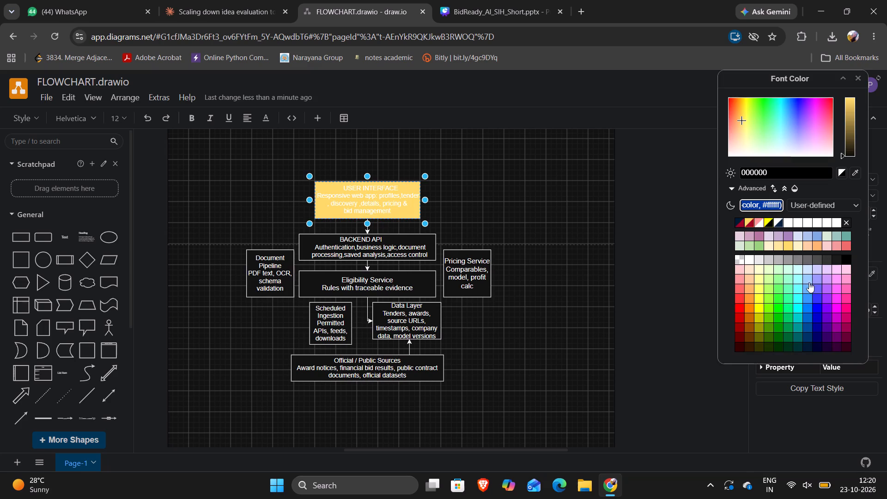
click(836, 259)
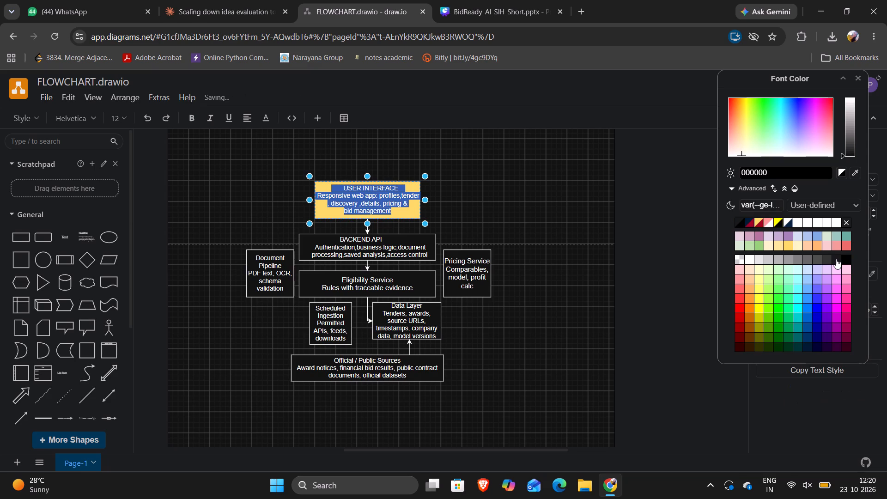
click(848, 258)
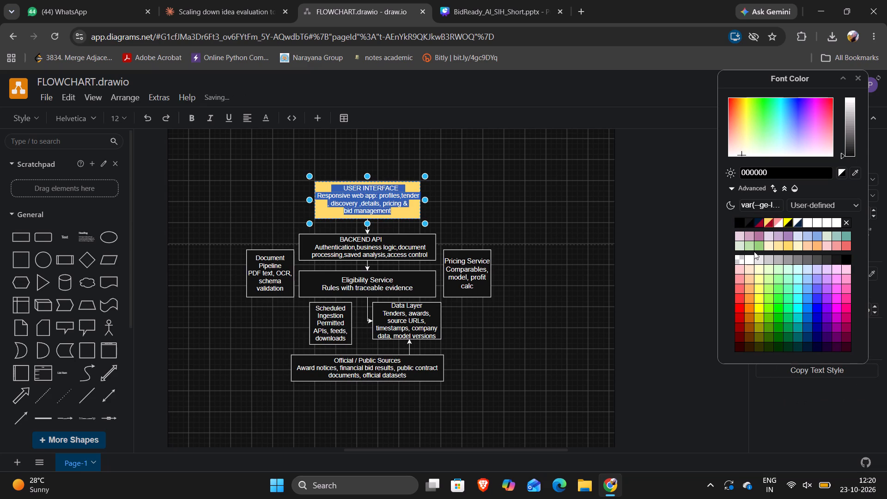
click(665, 250)
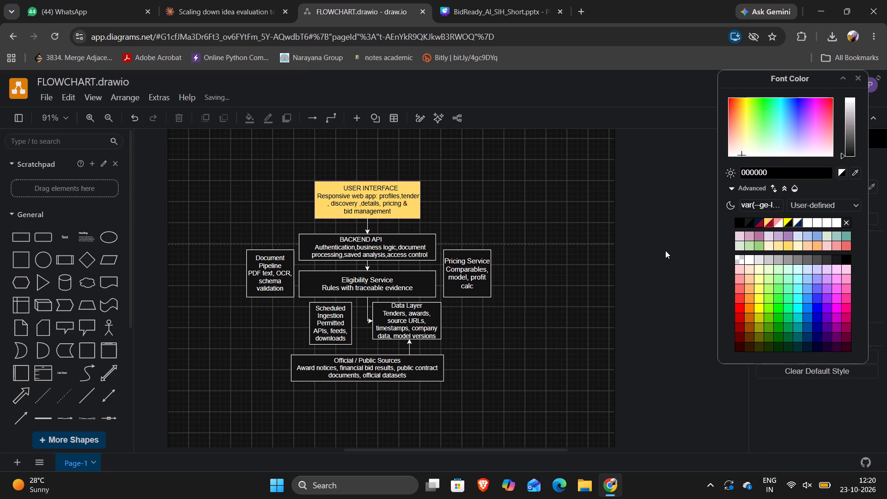
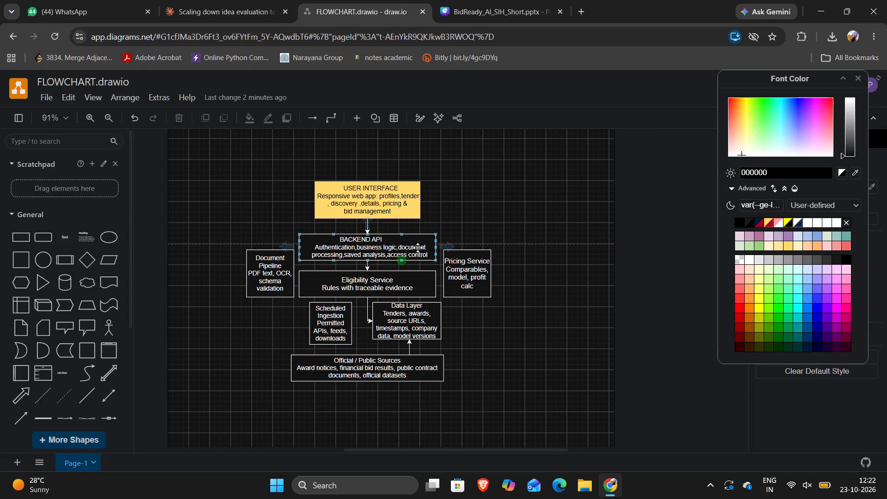
Turn on a background colour for all the text in the BACKEND API box and try orange and yellow hues for it.
click(327, 241)
double_click(327, 241)
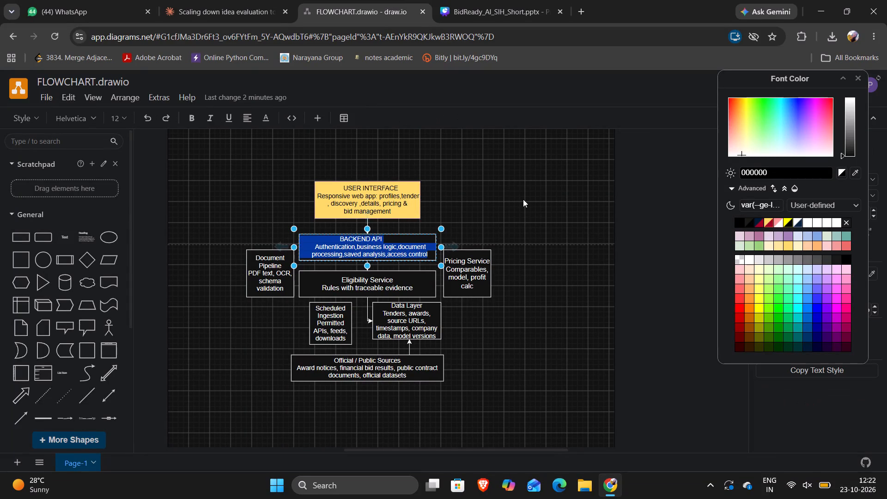
click(860, 81)
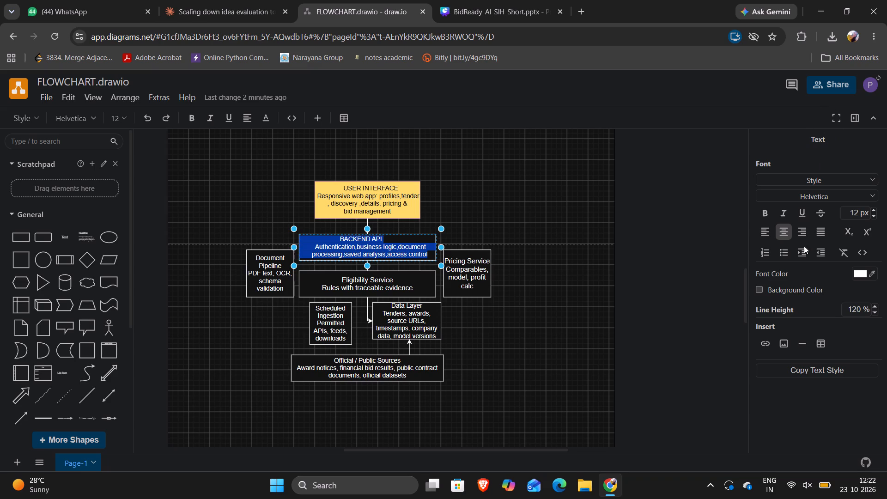
click(759, 287)
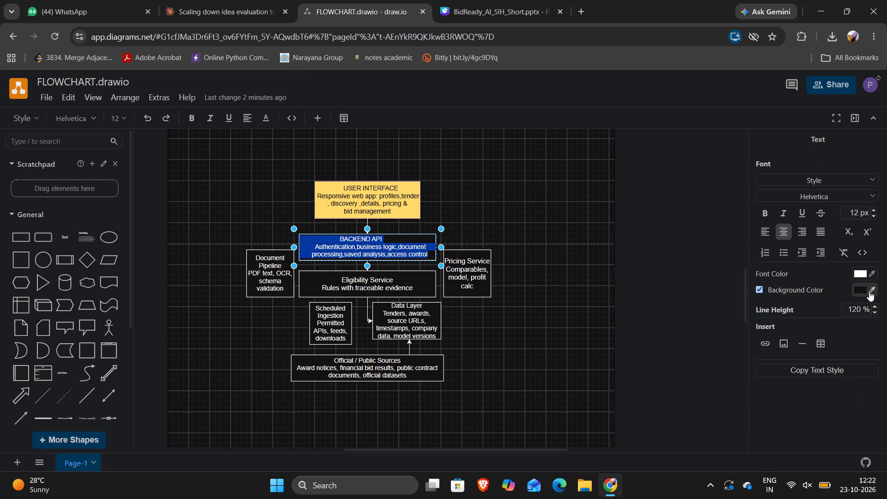
click(869, 291)
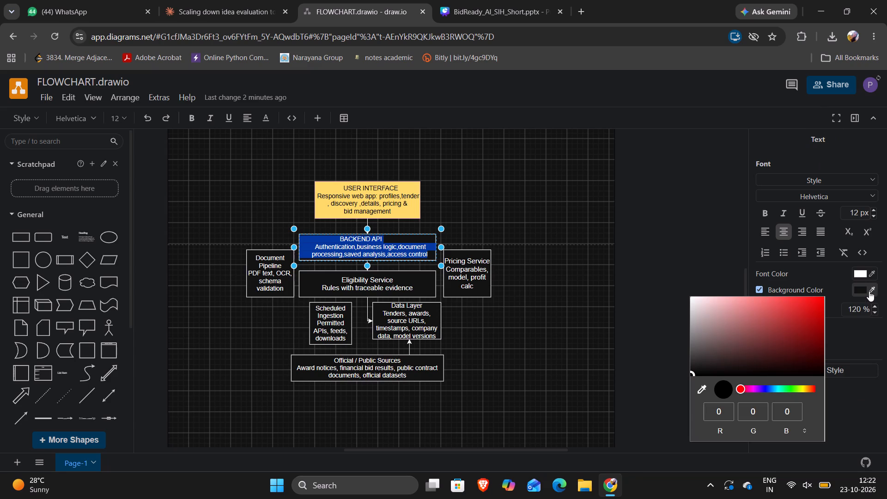
click(808, 390)
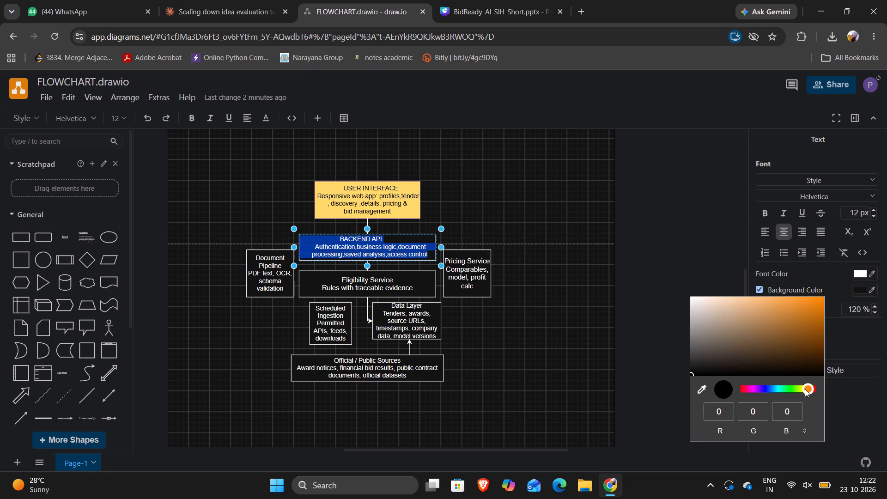
click(805, 389)
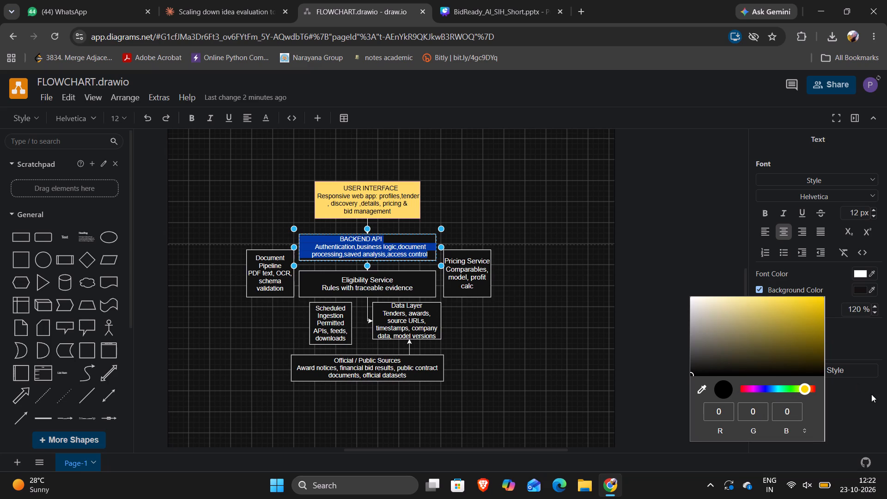
click(871, 394)
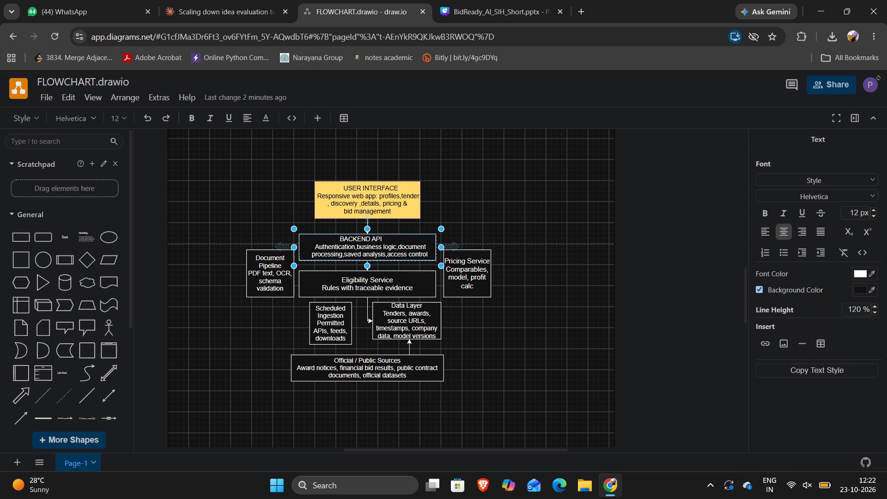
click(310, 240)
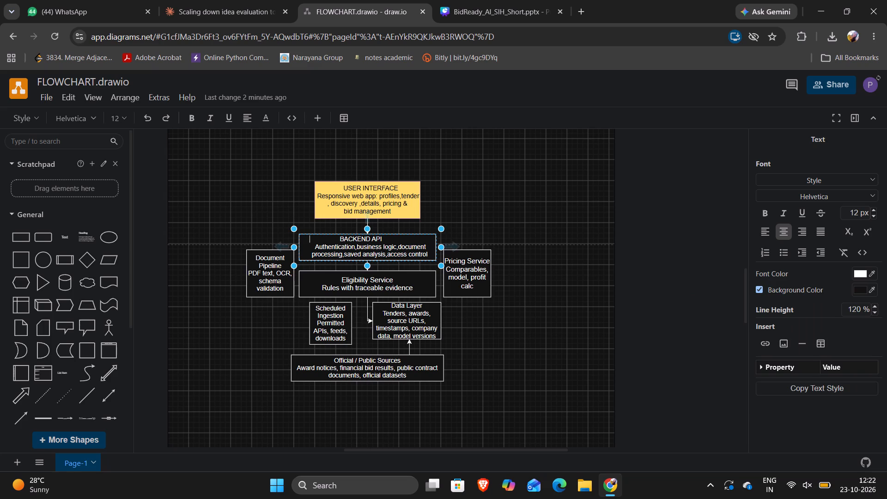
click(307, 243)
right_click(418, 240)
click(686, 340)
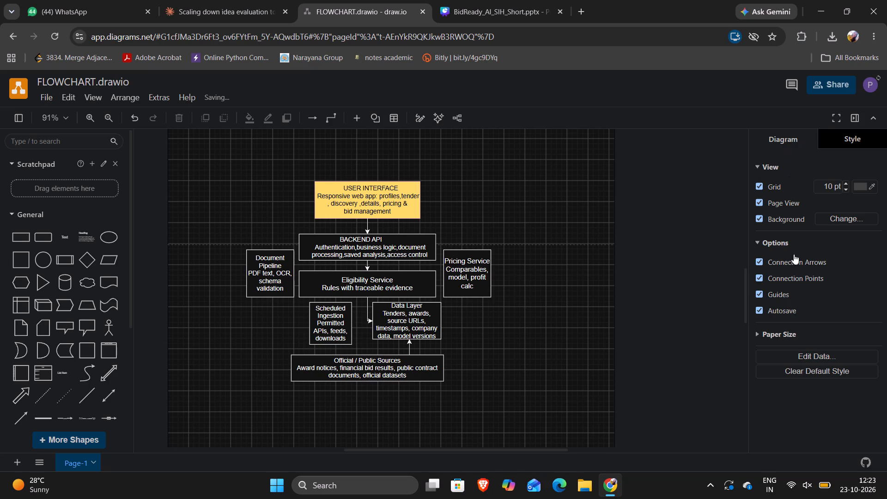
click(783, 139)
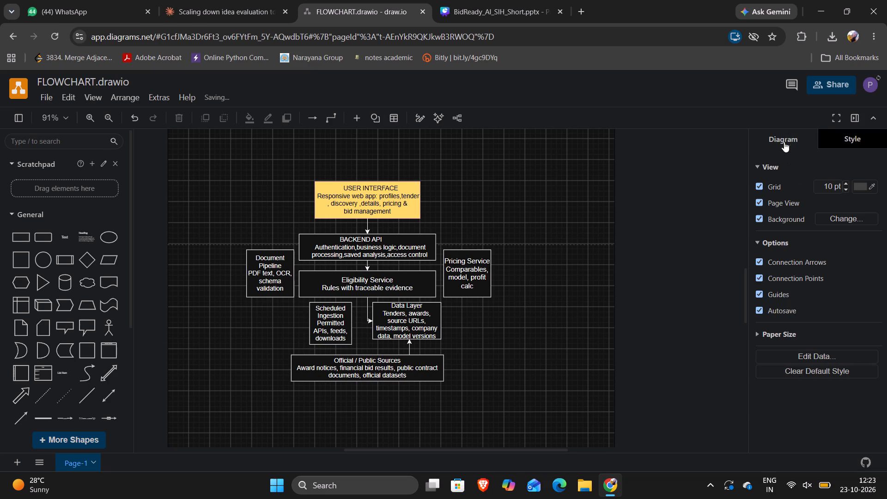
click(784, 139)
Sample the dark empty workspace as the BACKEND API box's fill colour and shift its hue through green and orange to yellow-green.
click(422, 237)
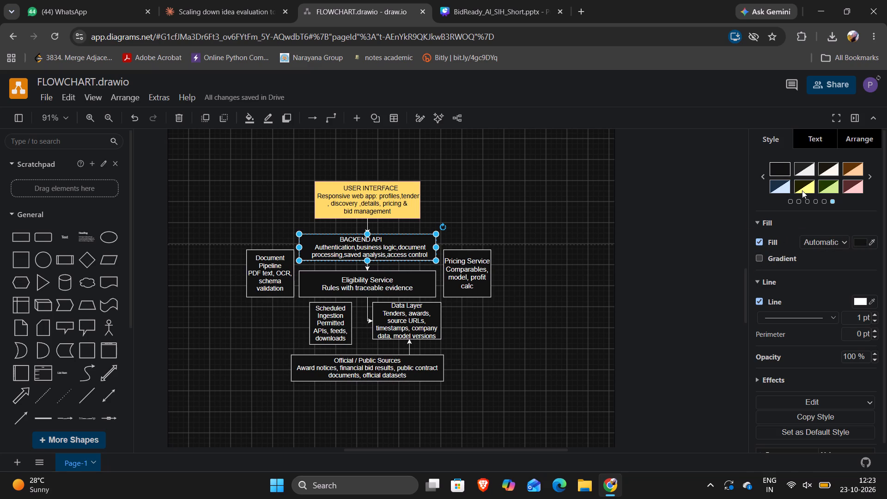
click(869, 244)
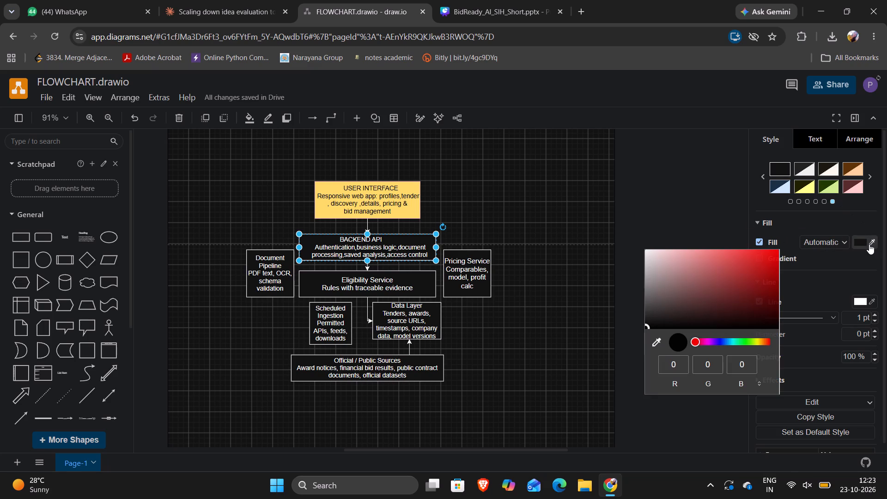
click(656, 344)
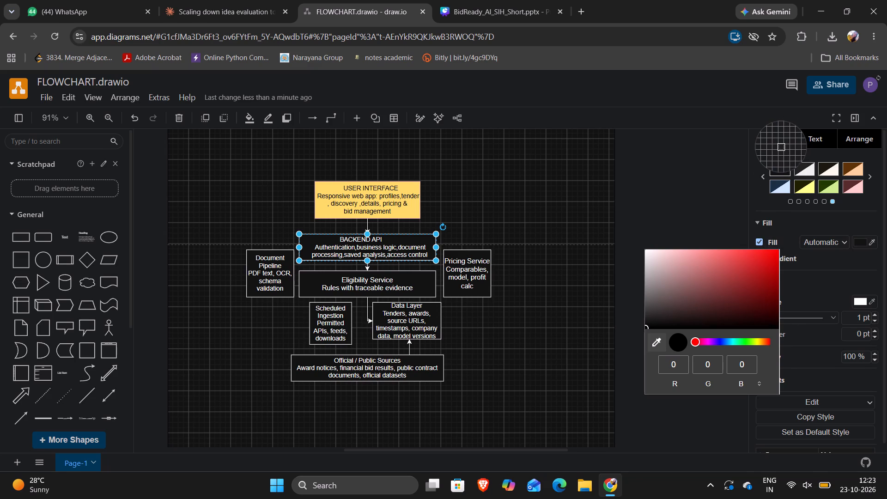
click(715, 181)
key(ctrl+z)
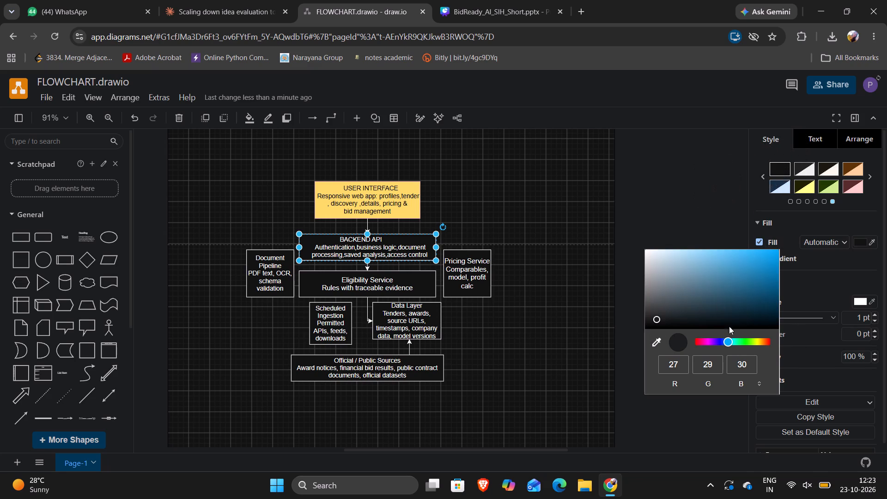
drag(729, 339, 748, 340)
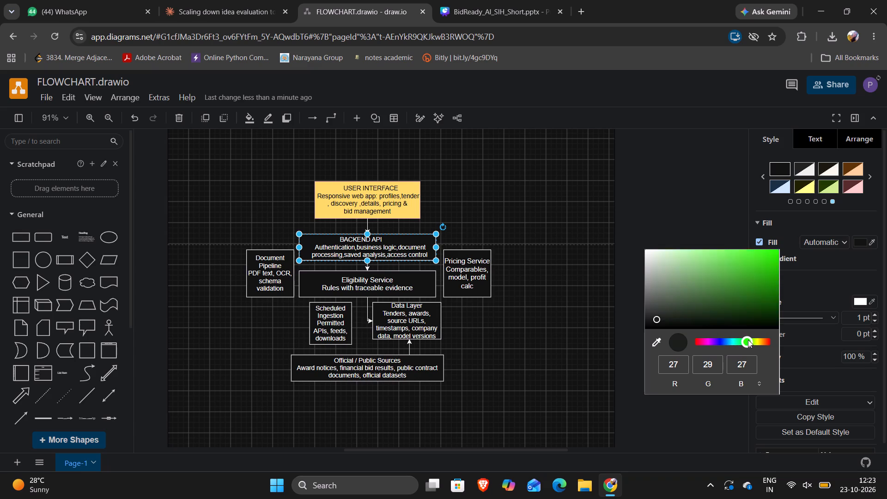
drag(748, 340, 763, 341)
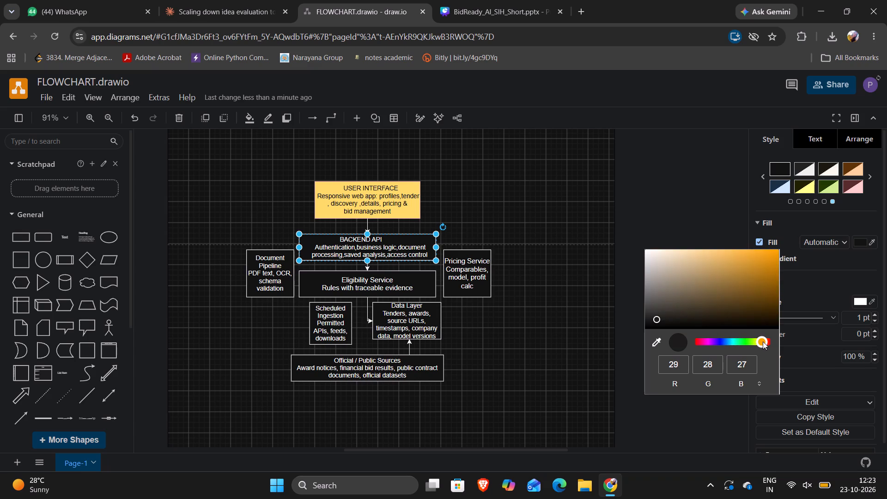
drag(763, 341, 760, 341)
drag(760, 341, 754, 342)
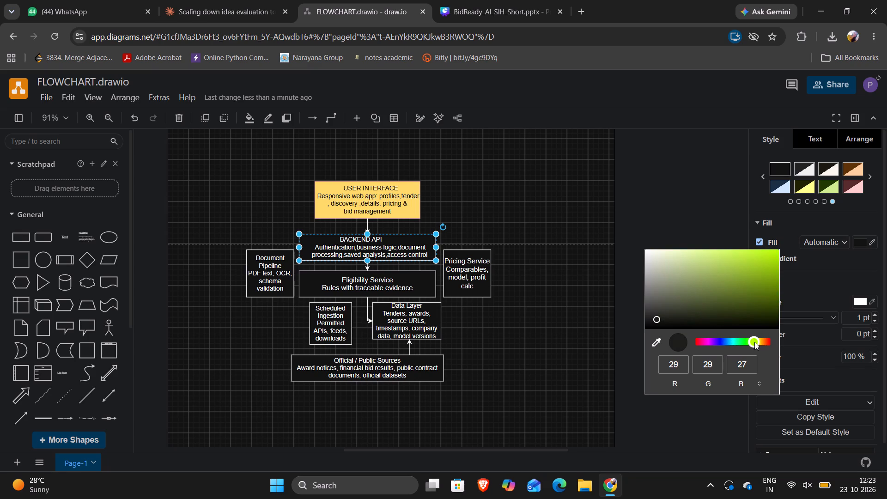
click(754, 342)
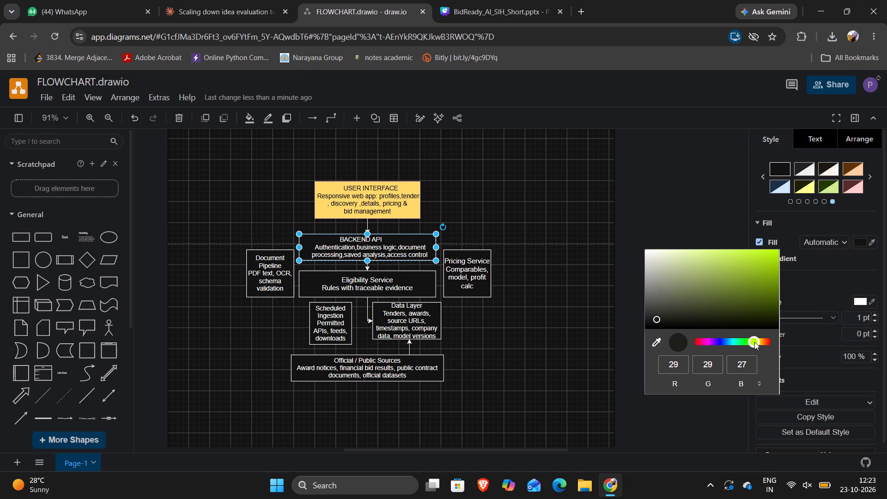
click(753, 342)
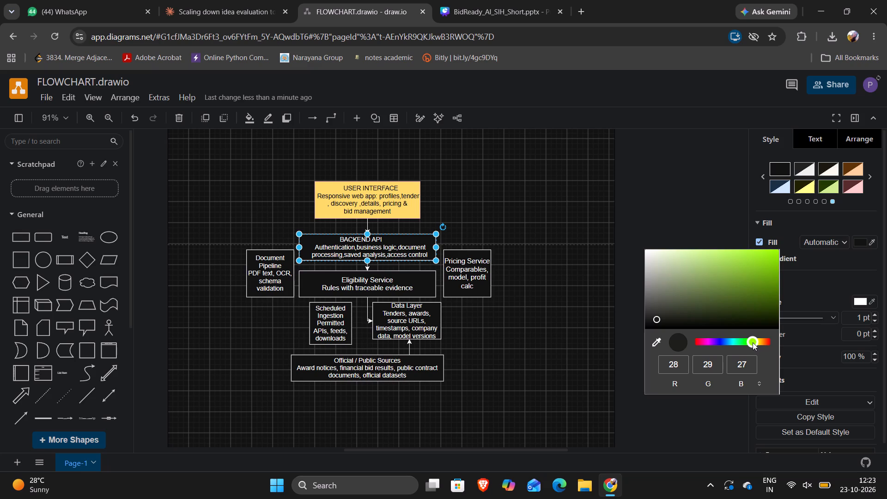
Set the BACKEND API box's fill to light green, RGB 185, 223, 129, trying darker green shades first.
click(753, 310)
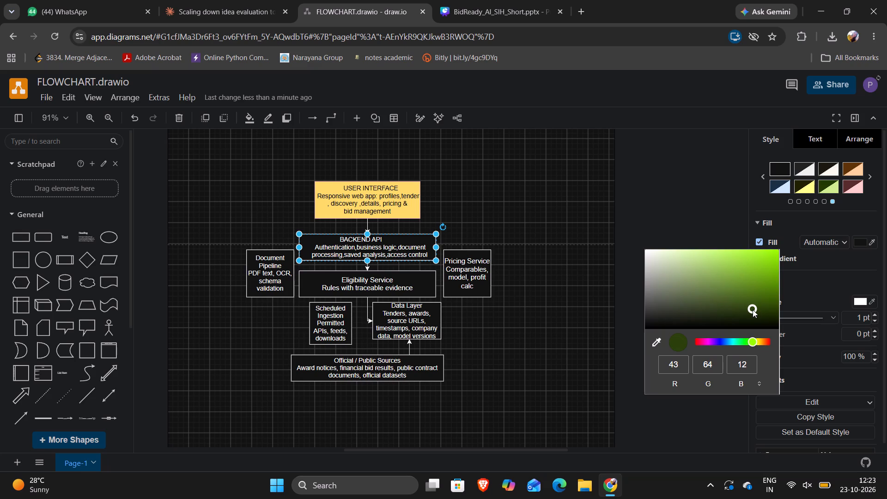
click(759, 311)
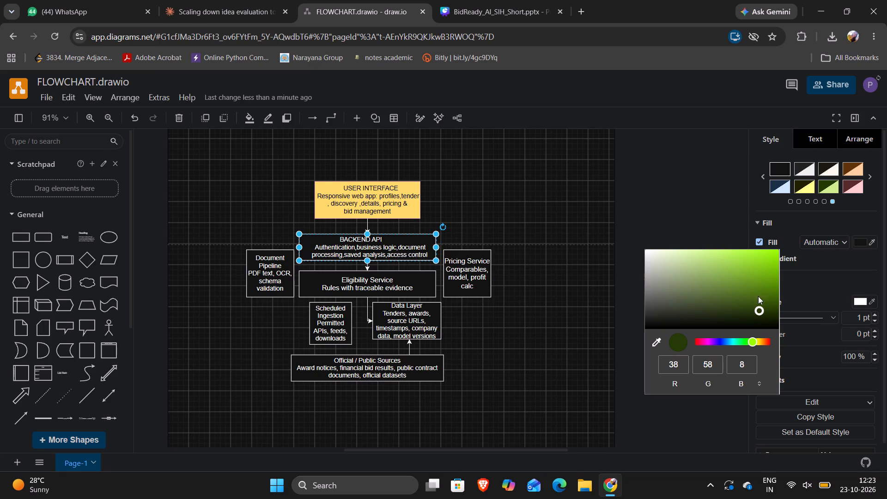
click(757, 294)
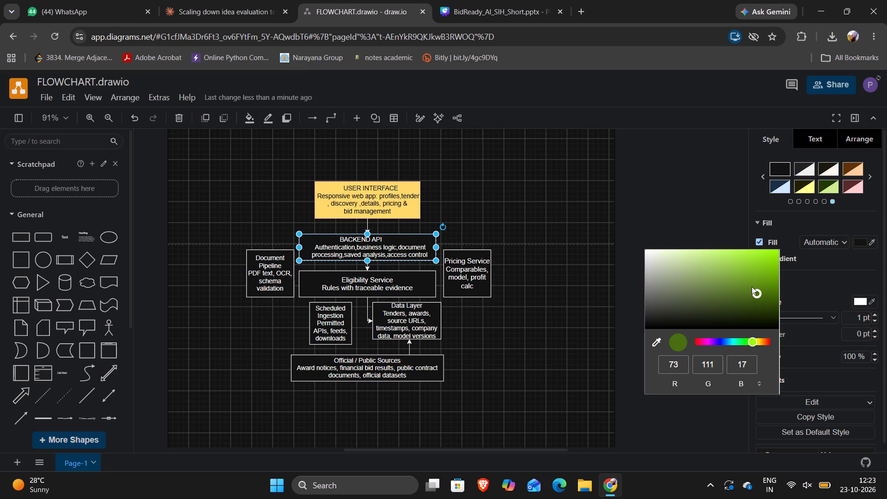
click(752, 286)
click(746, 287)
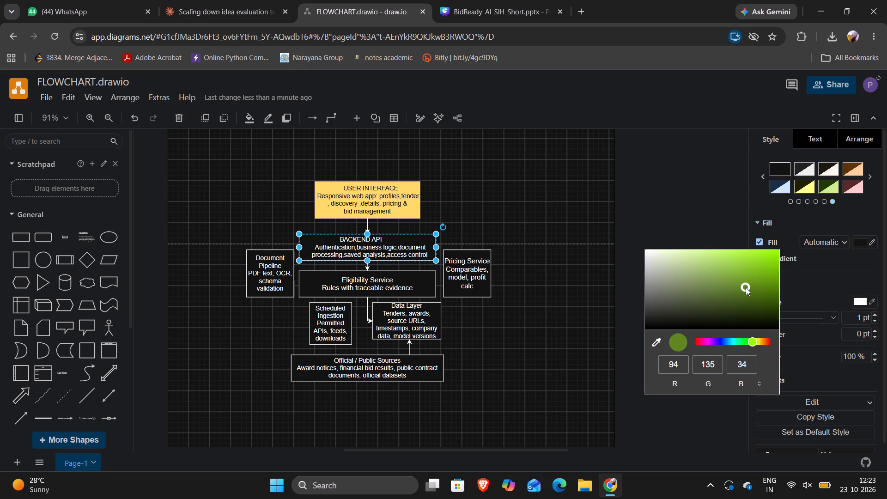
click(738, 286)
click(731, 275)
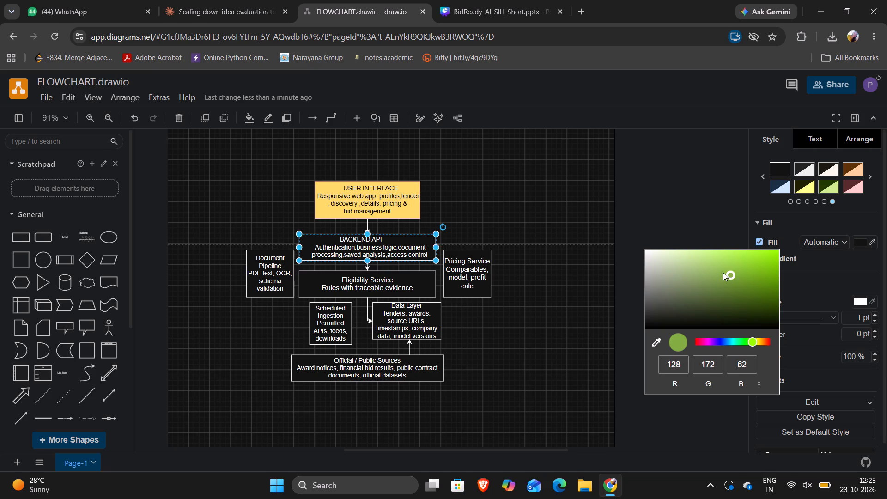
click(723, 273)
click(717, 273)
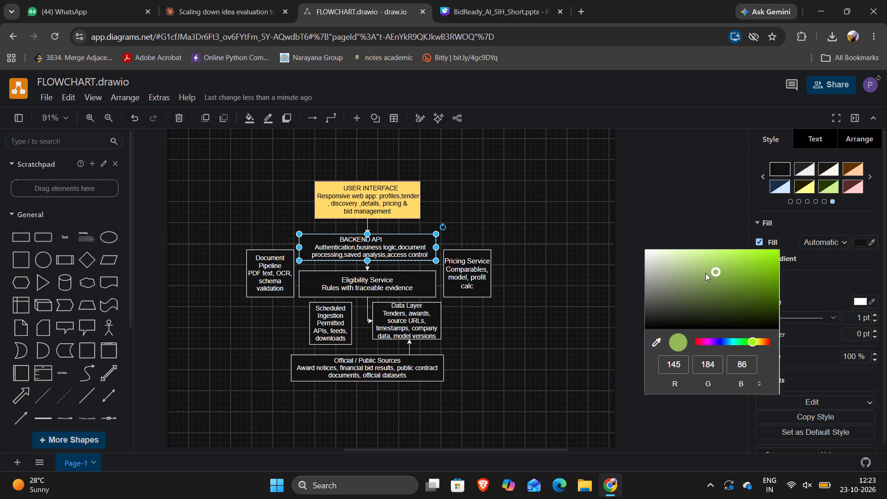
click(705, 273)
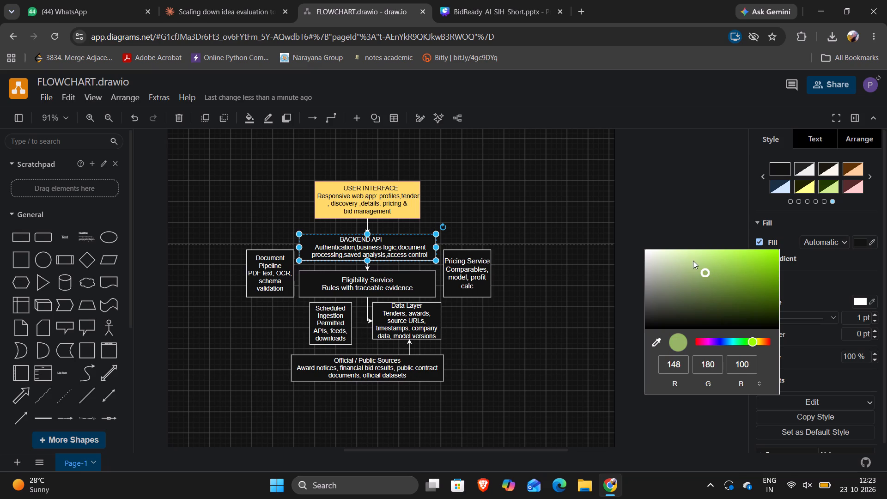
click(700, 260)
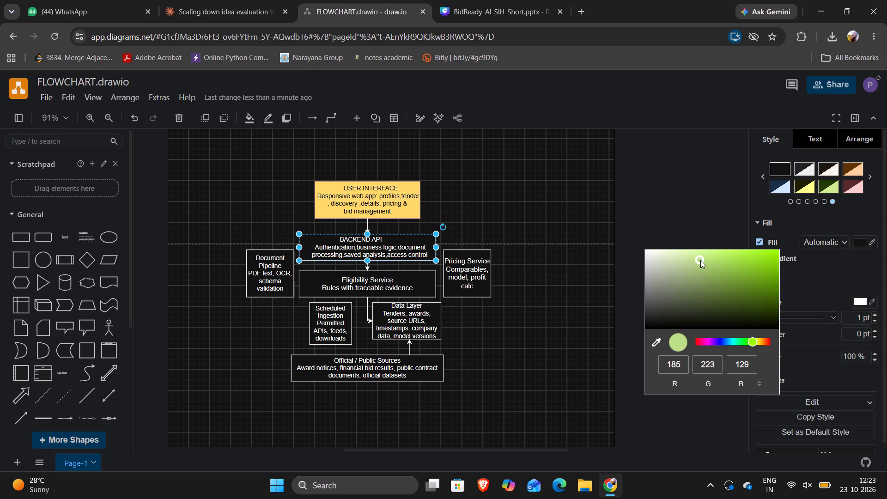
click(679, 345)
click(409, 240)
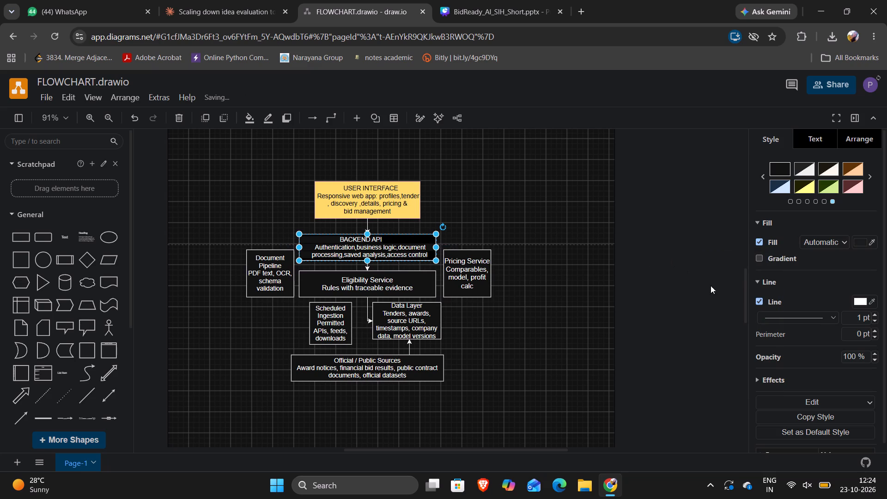
Apply the yellow preset style to the BACKEND API box, trying the green preset first.
click(825, 185)
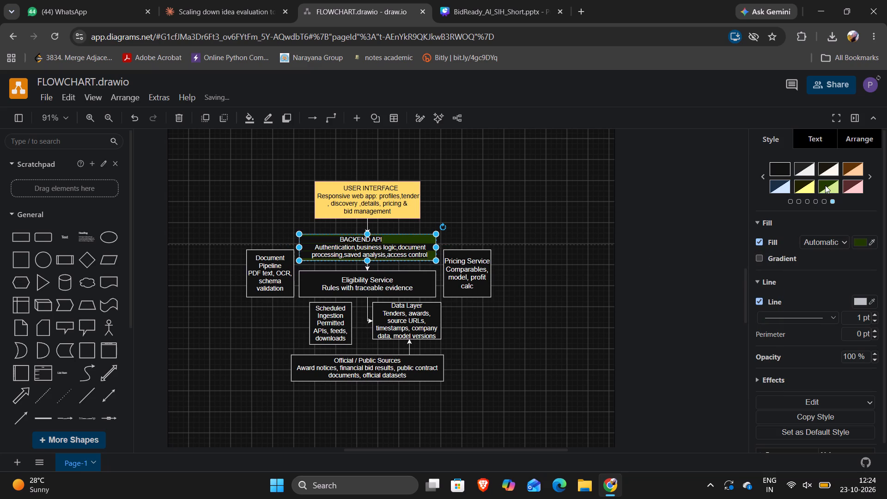
click(803, 185)
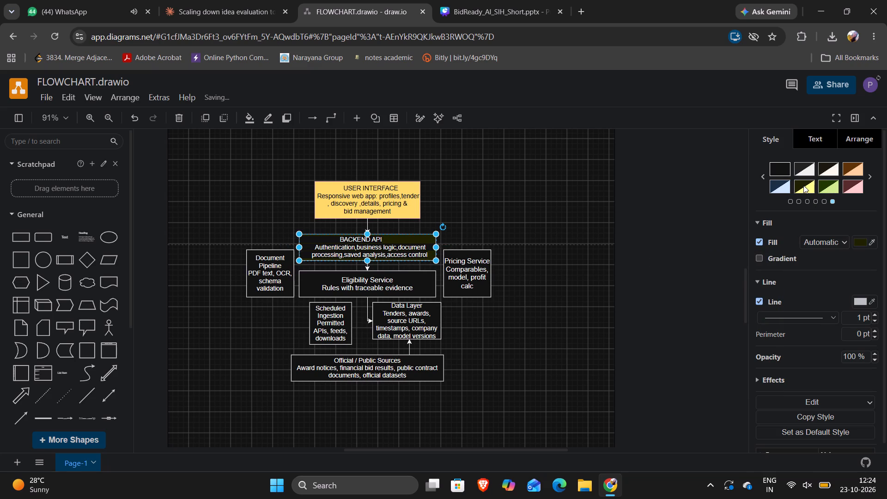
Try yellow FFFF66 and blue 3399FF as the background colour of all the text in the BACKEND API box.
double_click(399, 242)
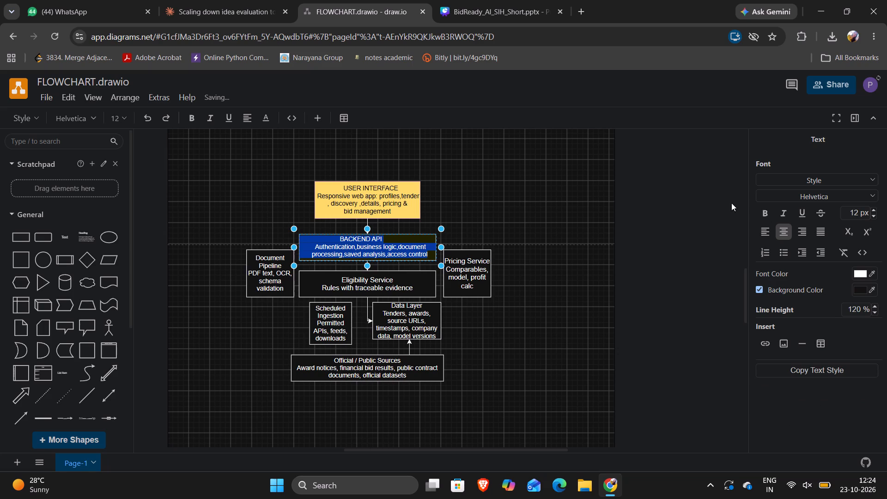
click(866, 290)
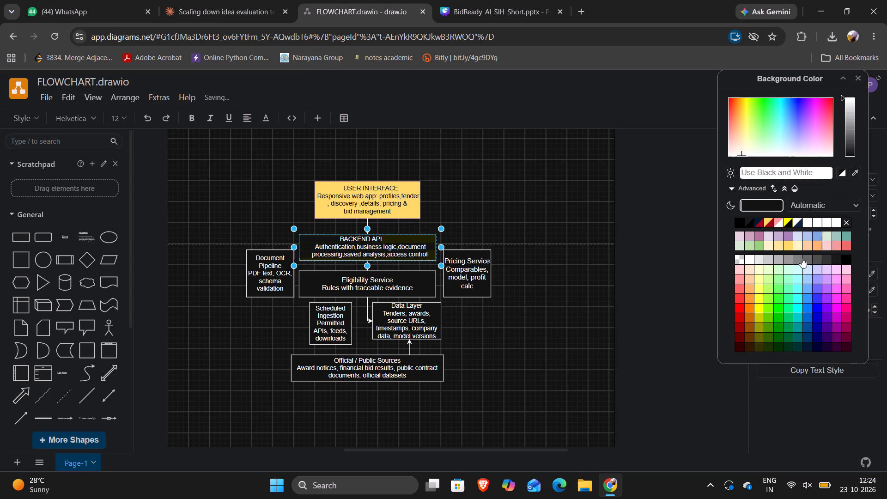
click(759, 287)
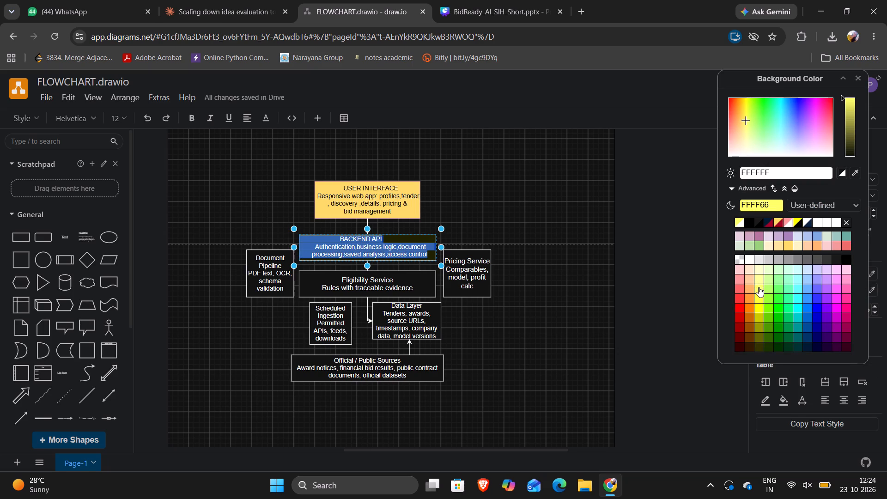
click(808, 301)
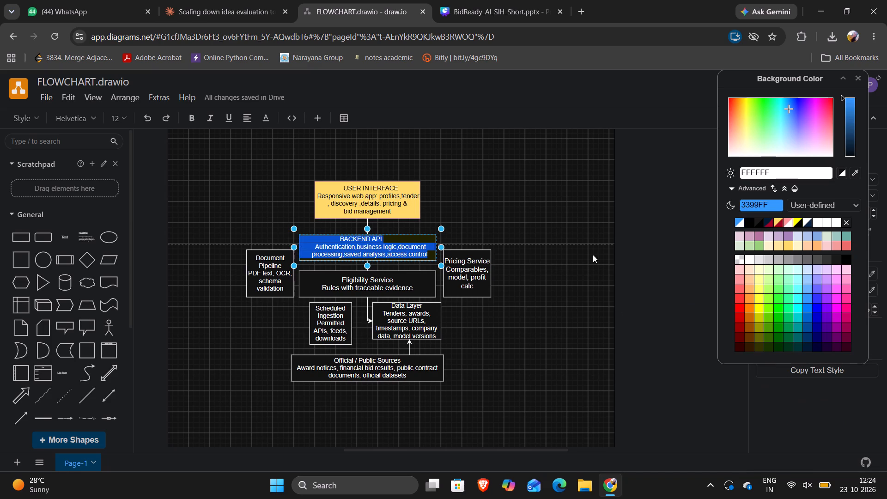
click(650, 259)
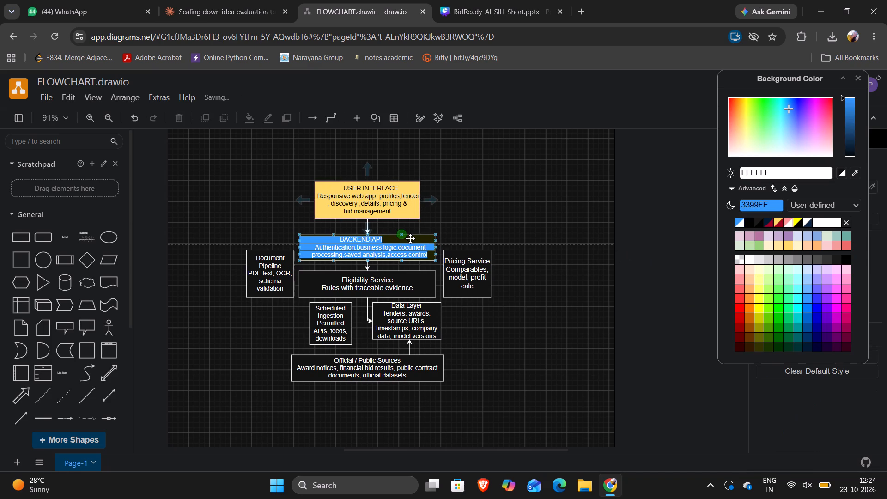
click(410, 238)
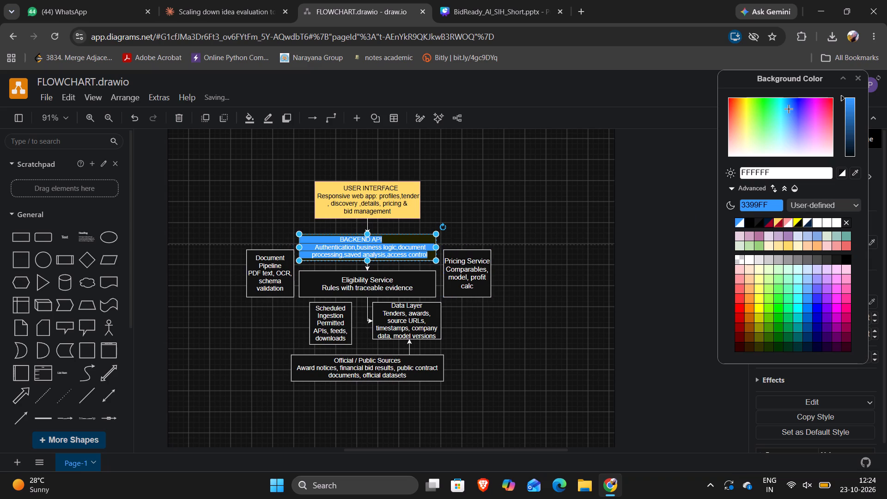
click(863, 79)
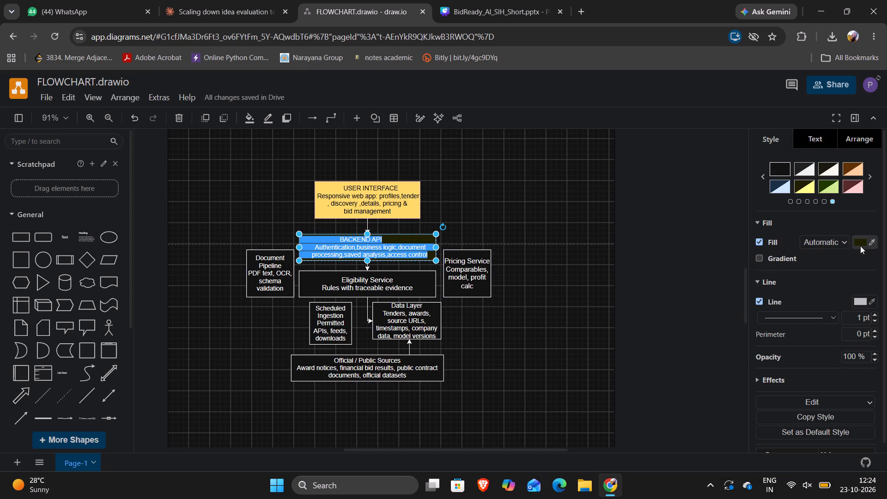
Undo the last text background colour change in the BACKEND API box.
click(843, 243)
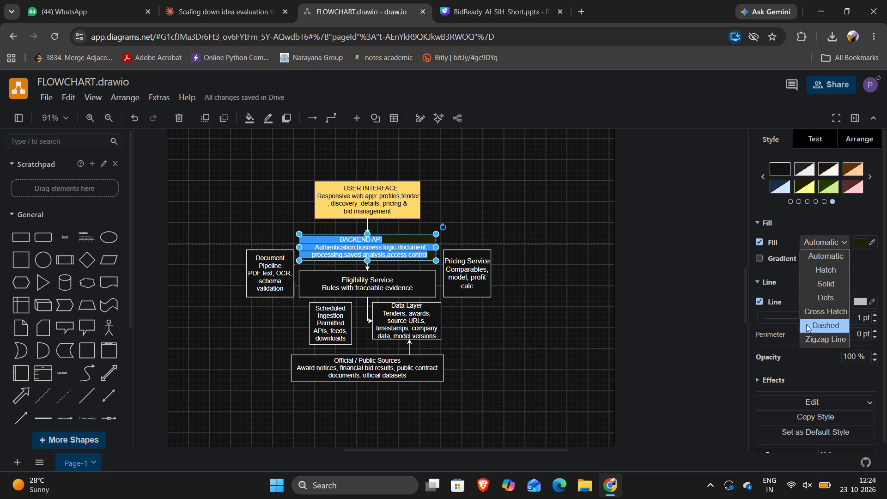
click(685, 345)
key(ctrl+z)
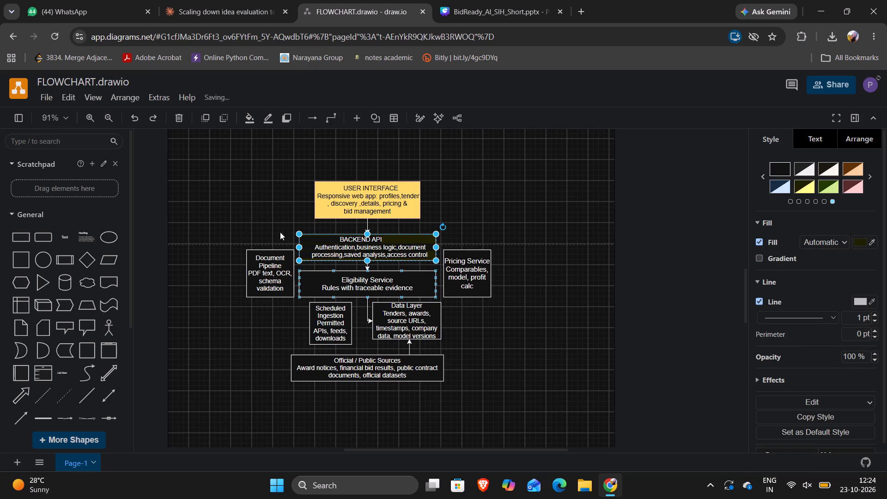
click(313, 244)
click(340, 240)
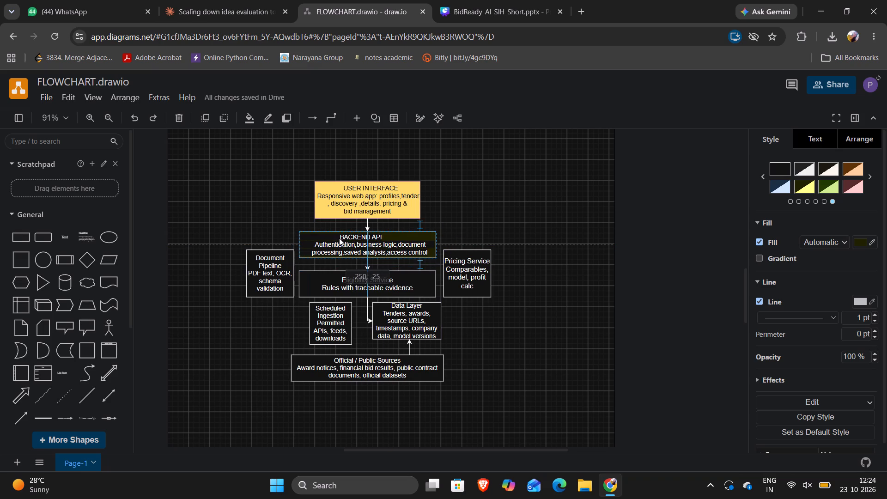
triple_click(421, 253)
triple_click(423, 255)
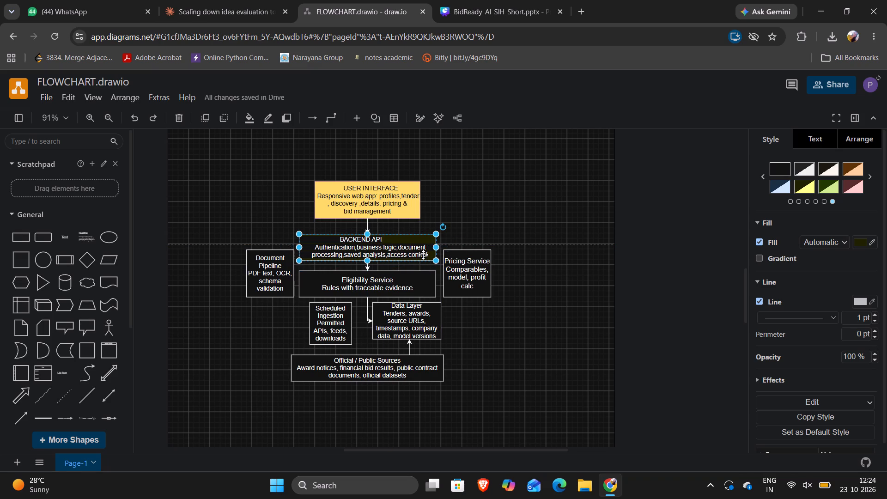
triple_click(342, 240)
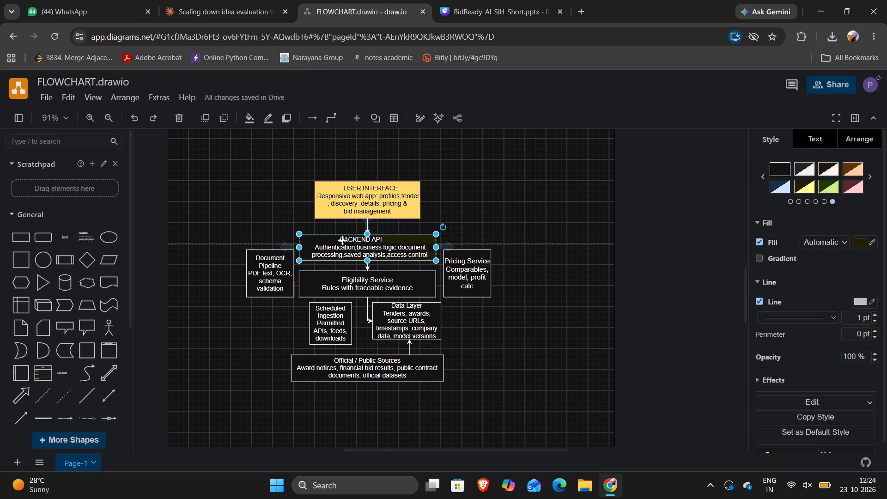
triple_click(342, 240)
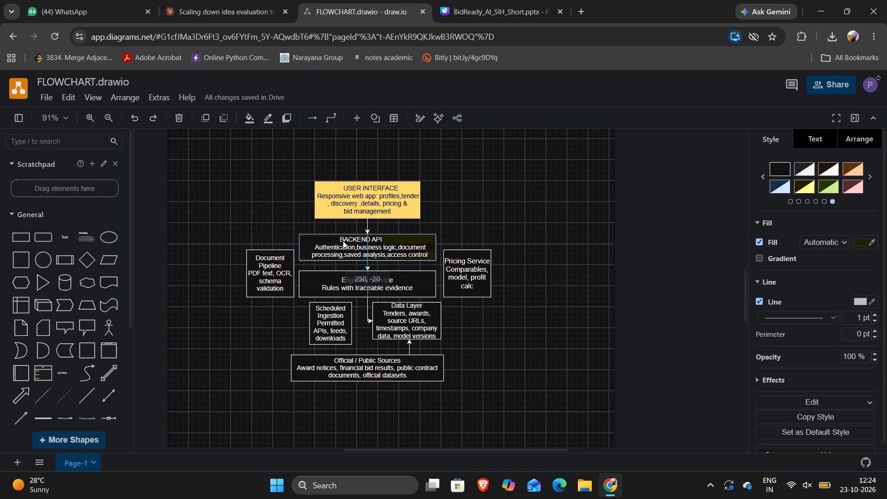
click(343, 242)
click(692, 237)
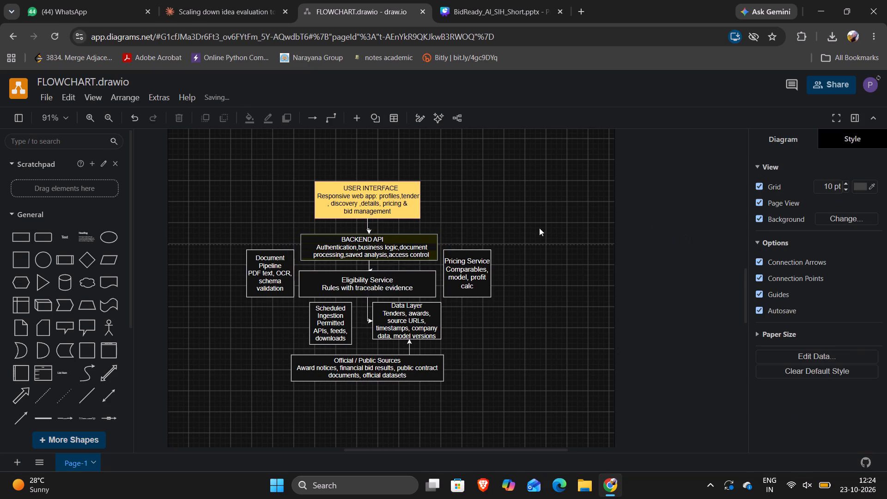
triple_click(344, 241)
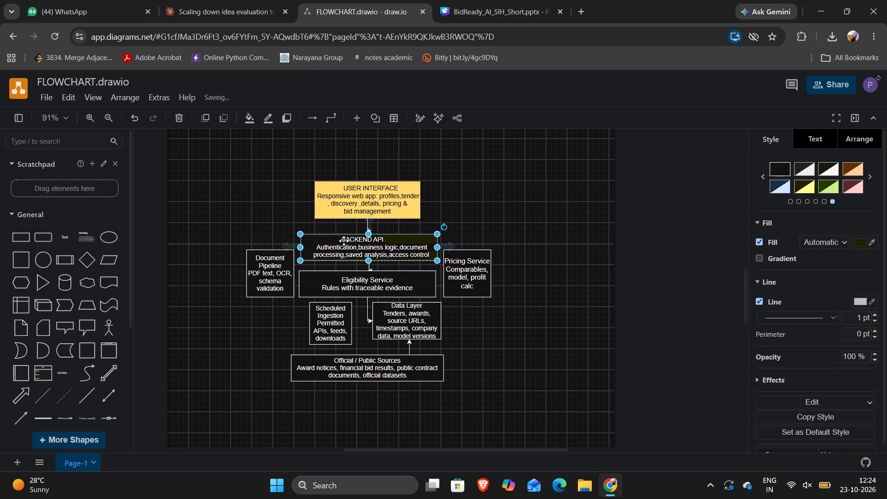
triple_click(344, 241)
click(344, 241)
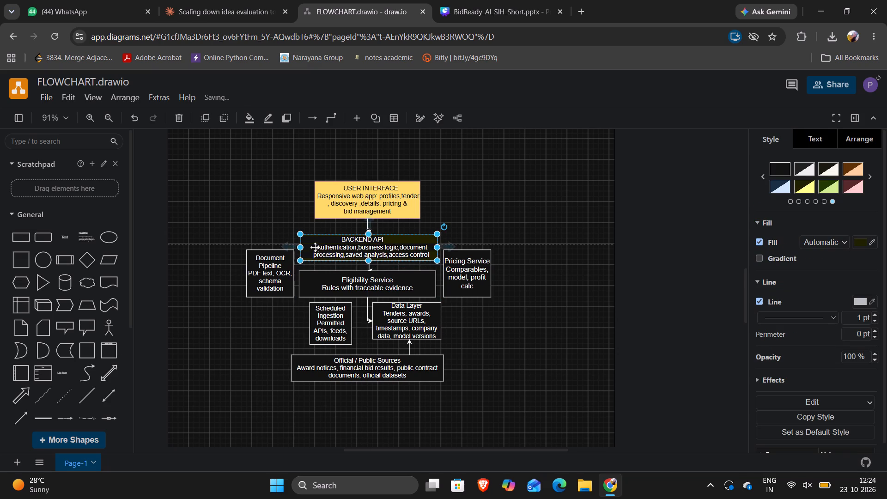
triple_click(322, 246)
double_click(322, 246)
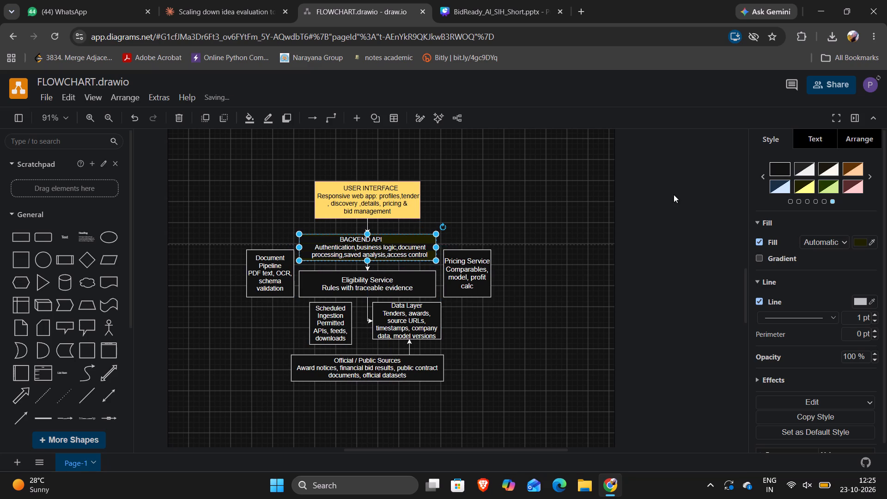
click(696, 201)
Set the font colour of all the text in the BACKEND API box to black, 000000.
double_click(360, 249)
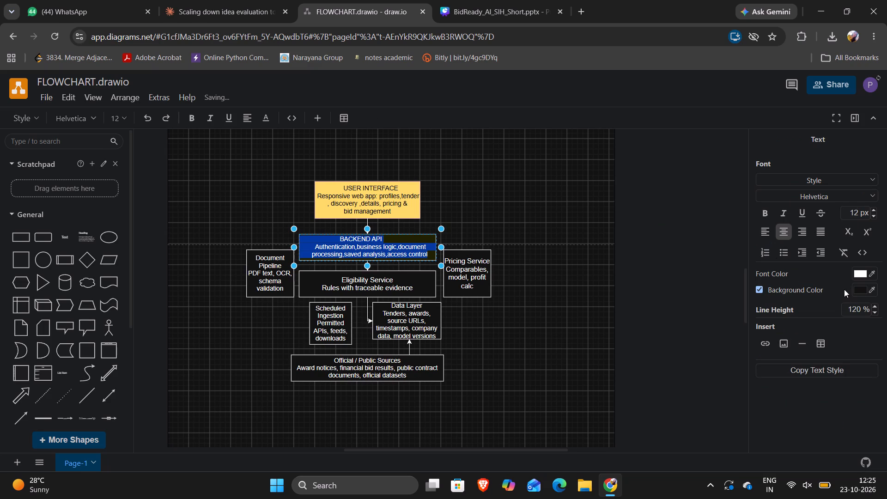
click(869, 275)
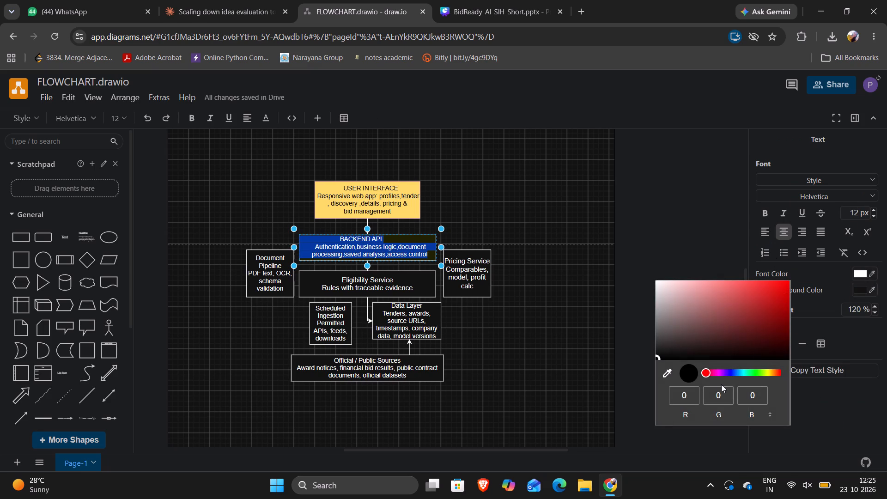
click(857, 274)
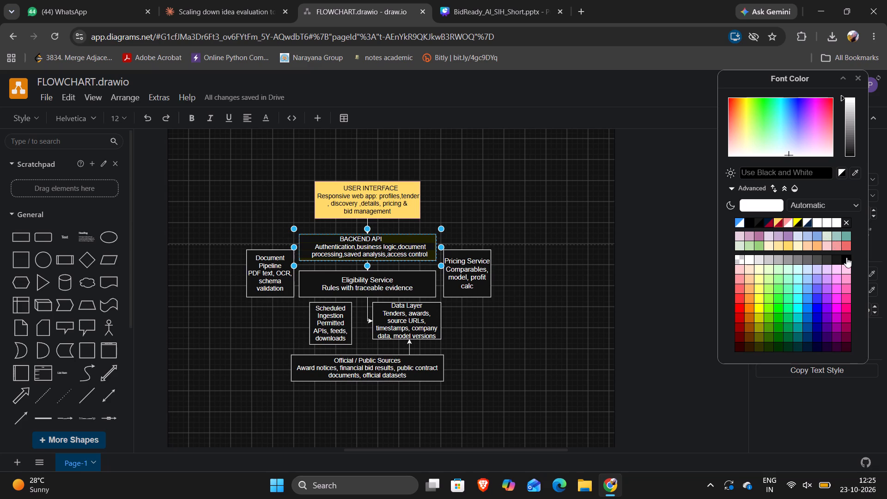
click(846, 257)
click(846, 257)
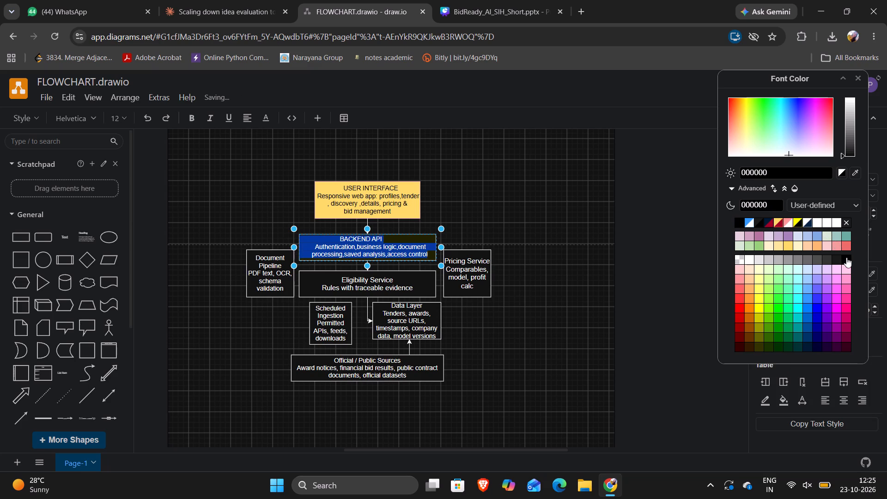
click(846, 257)
click(846, 257)
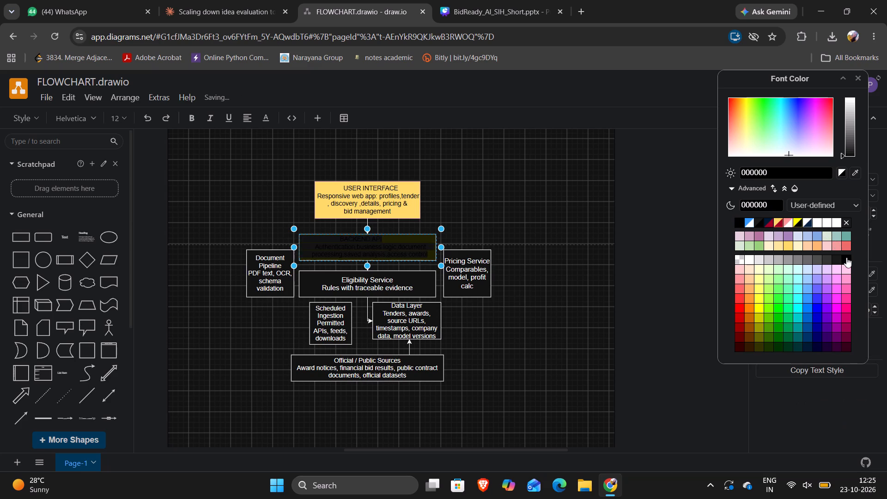
click(697, 193)
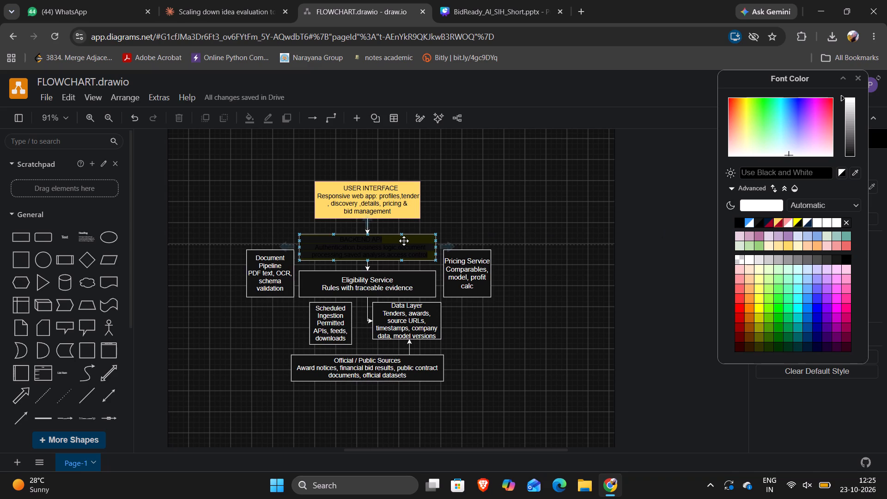
double_click(404, 241)
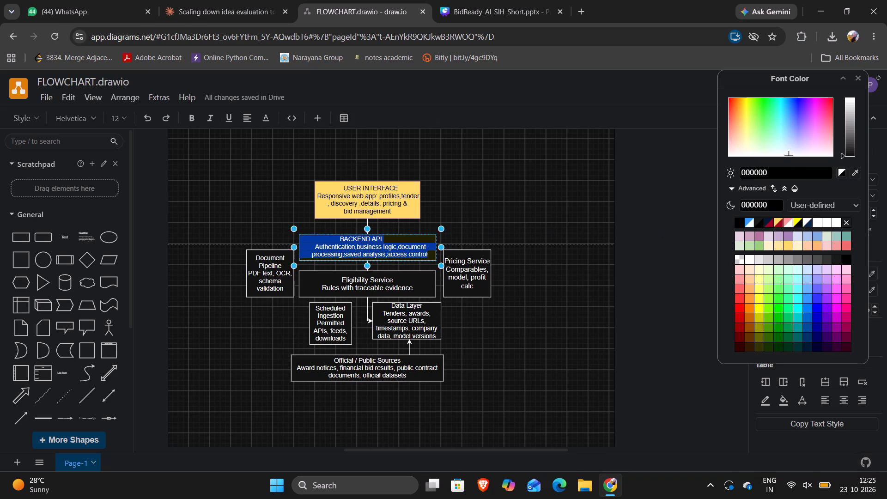
click(417, 238)
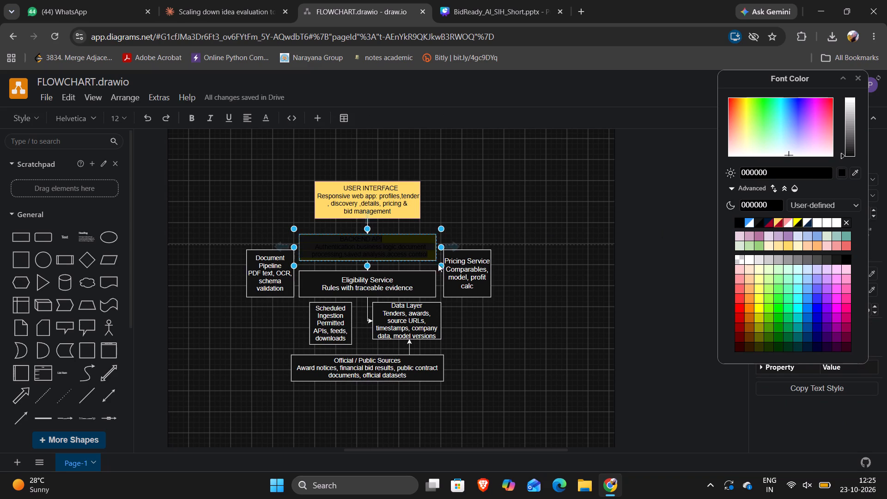
click(658, 238)
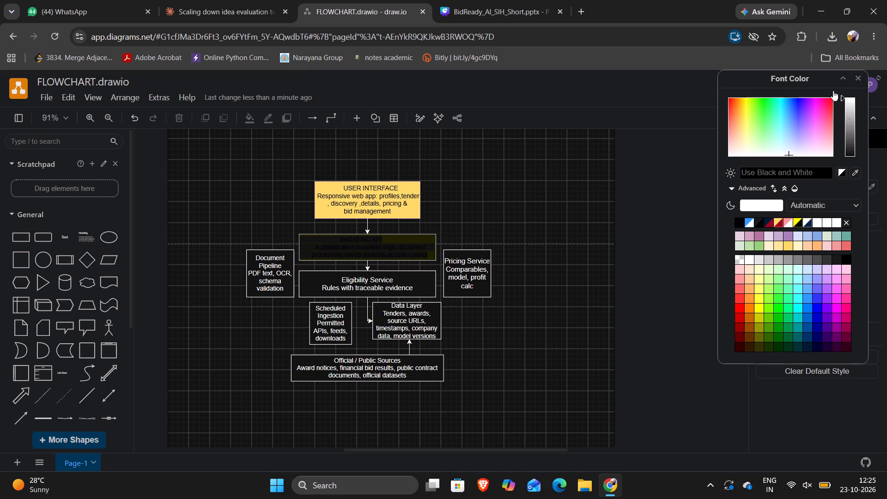
click(858, 77)
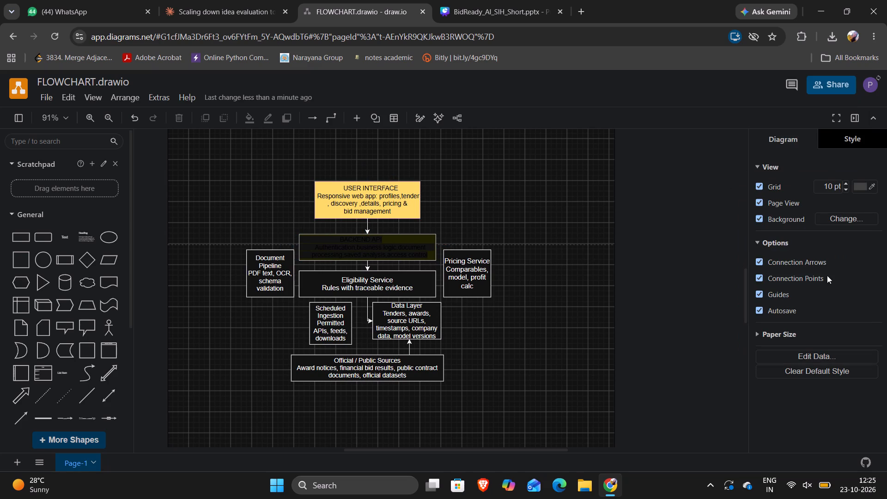
Set the diagram page's dark-mode background fill colour to light grey, D4D4D4, and apply it.
click(842, 213)
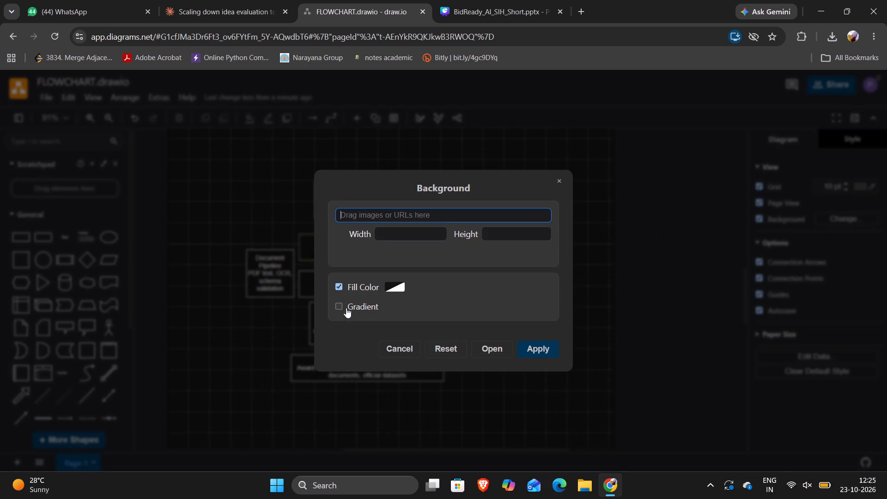
click(401, 286)
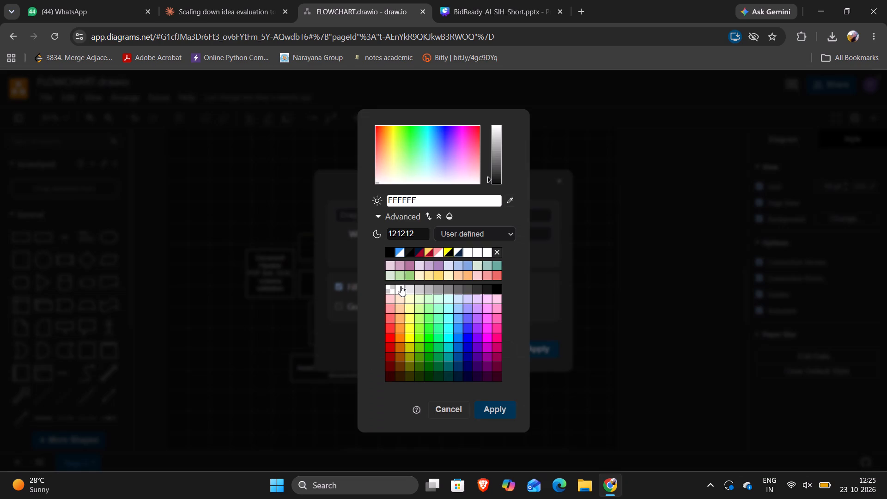
click(498, 158)
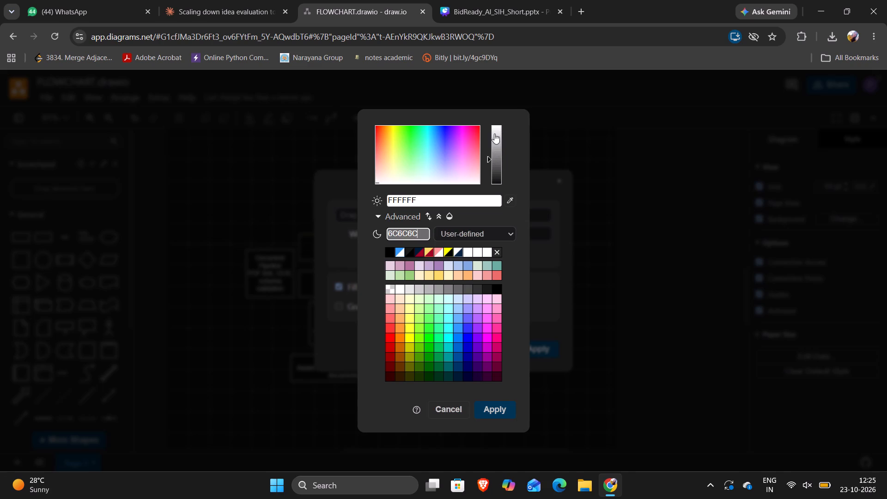
click(497, 135)
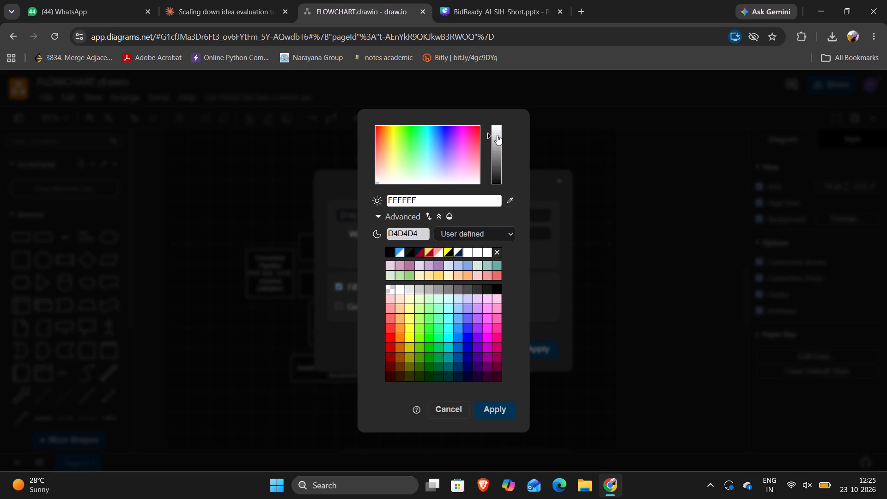
click(497, 123)
click(487, 408)
click(538, 357)
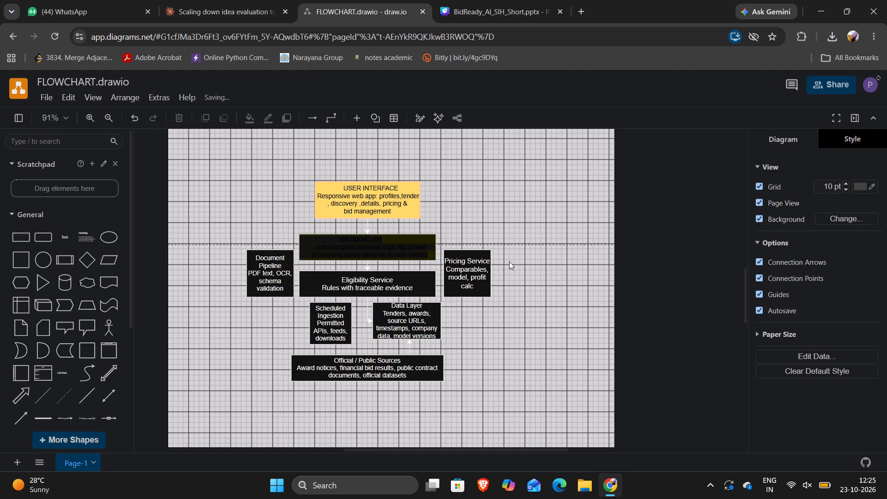
scroll(409, 249, right, 1)
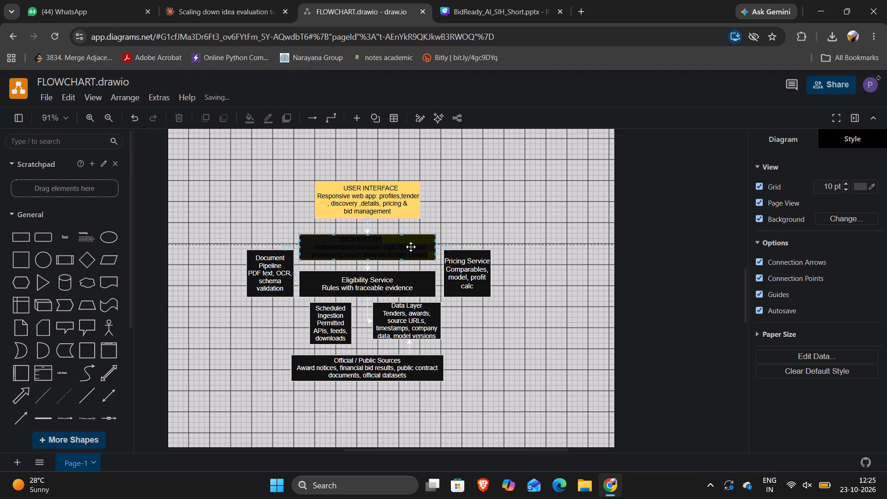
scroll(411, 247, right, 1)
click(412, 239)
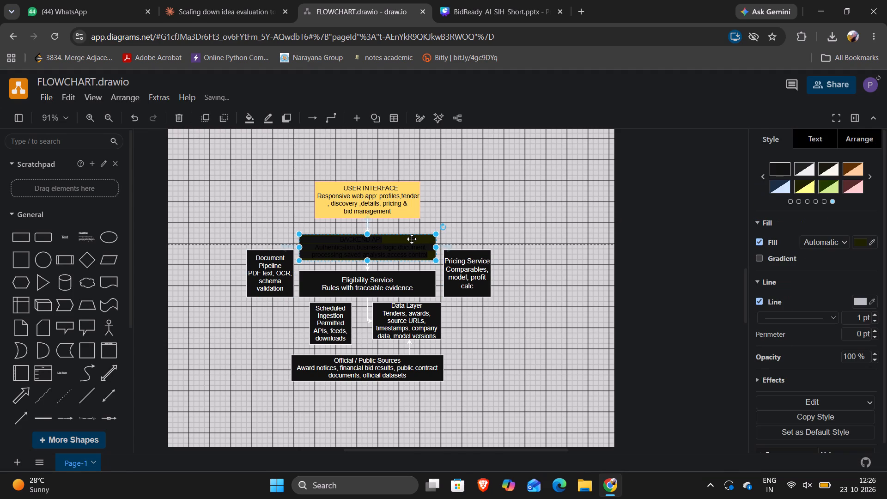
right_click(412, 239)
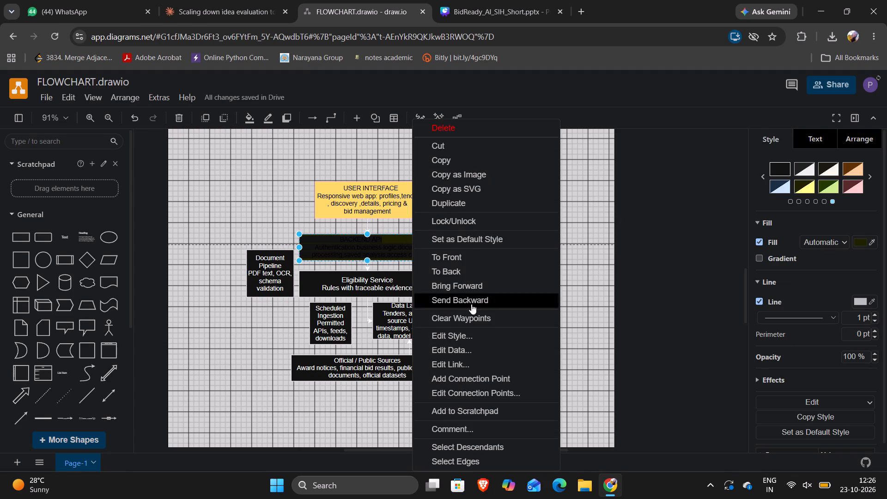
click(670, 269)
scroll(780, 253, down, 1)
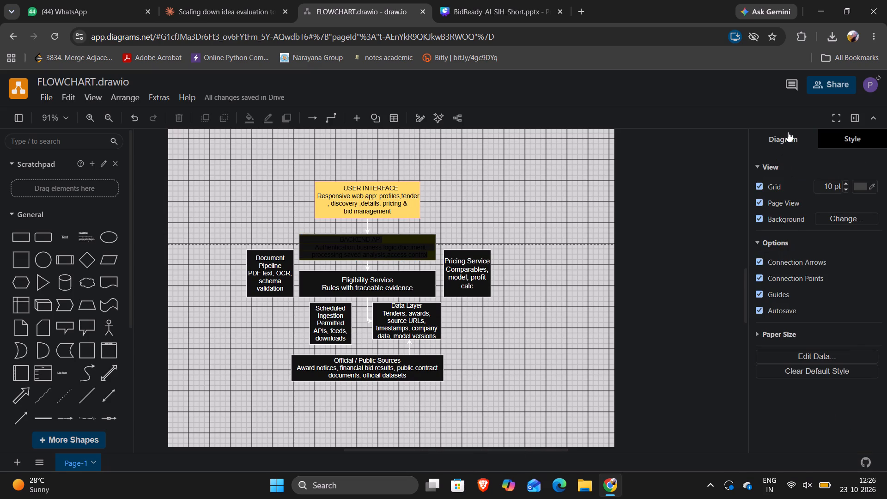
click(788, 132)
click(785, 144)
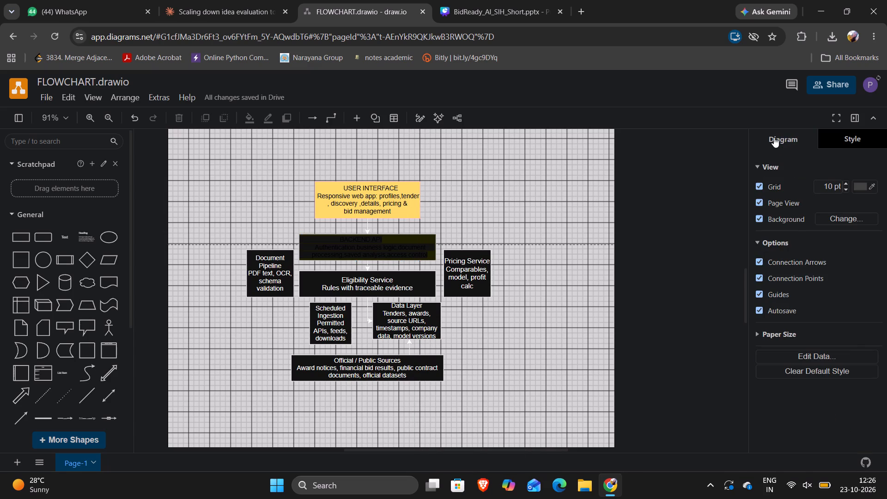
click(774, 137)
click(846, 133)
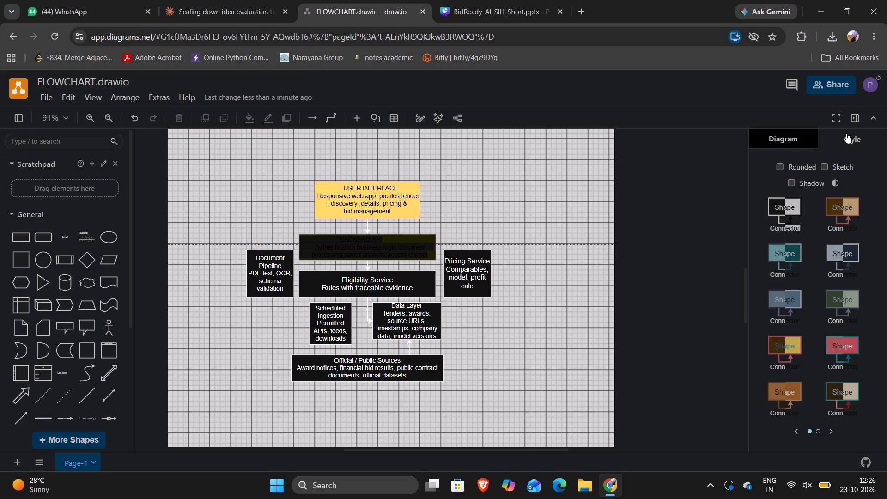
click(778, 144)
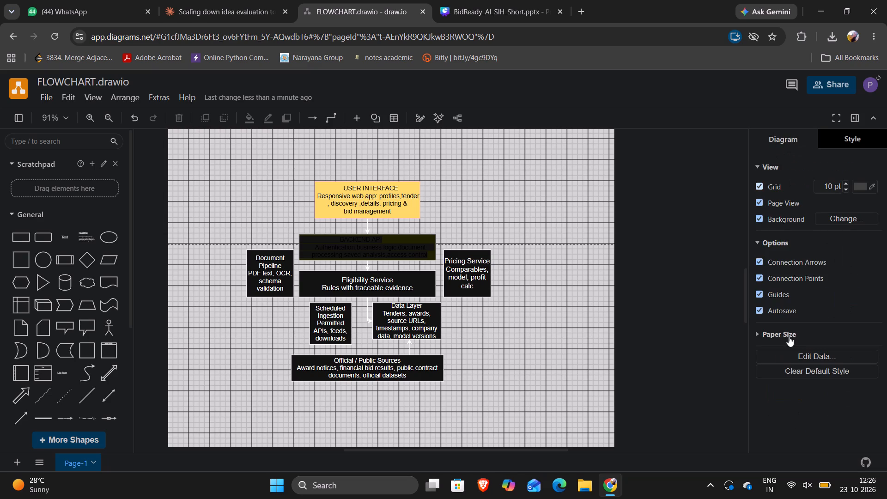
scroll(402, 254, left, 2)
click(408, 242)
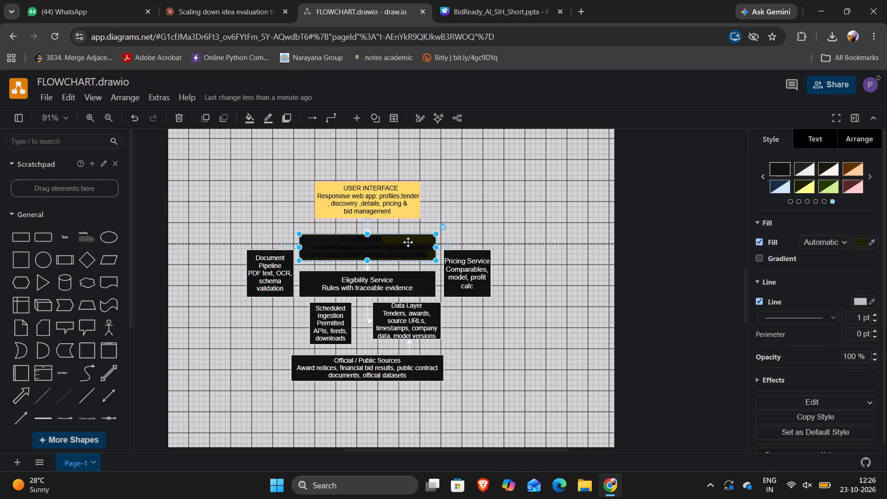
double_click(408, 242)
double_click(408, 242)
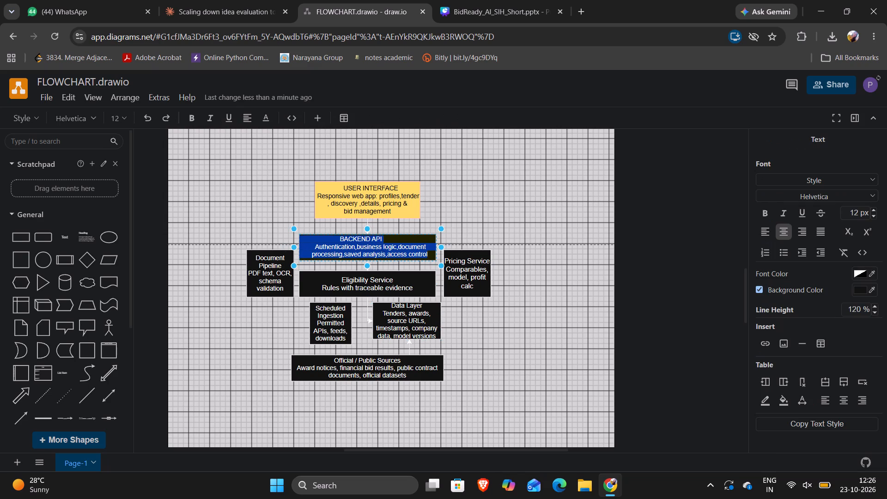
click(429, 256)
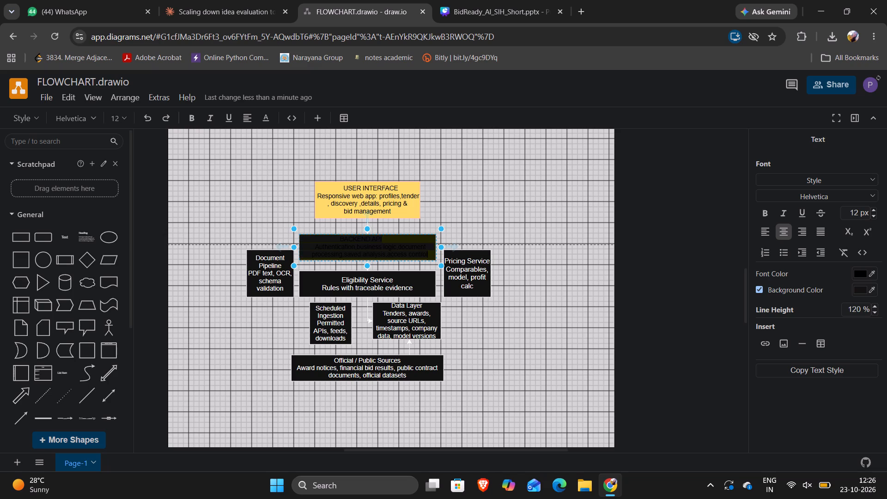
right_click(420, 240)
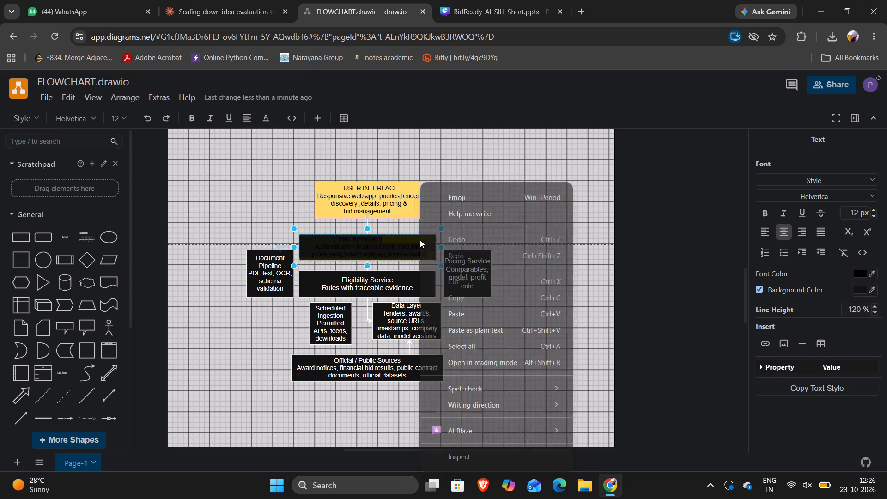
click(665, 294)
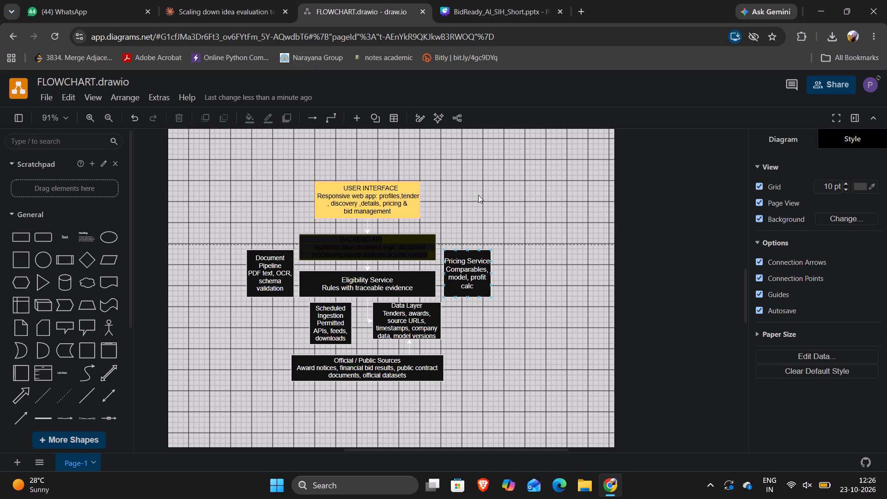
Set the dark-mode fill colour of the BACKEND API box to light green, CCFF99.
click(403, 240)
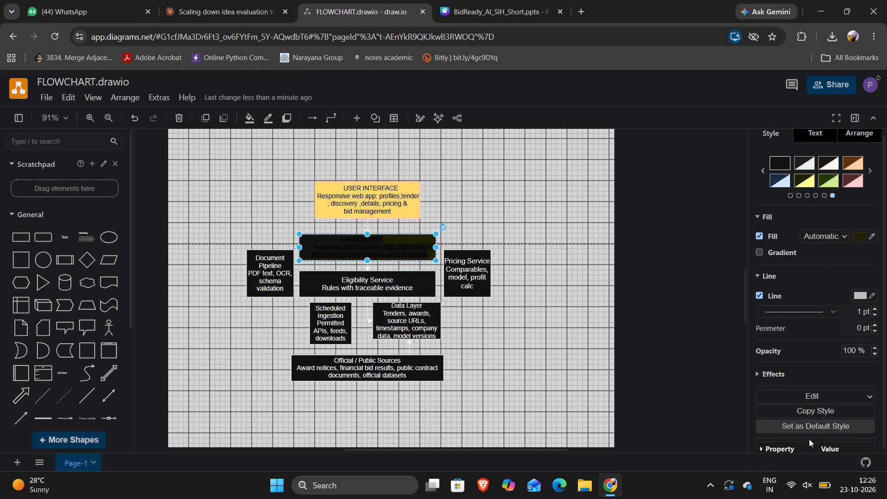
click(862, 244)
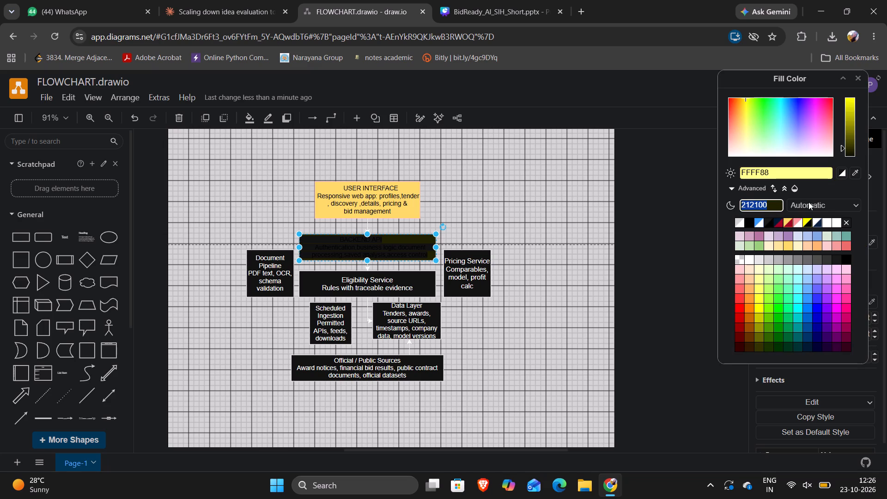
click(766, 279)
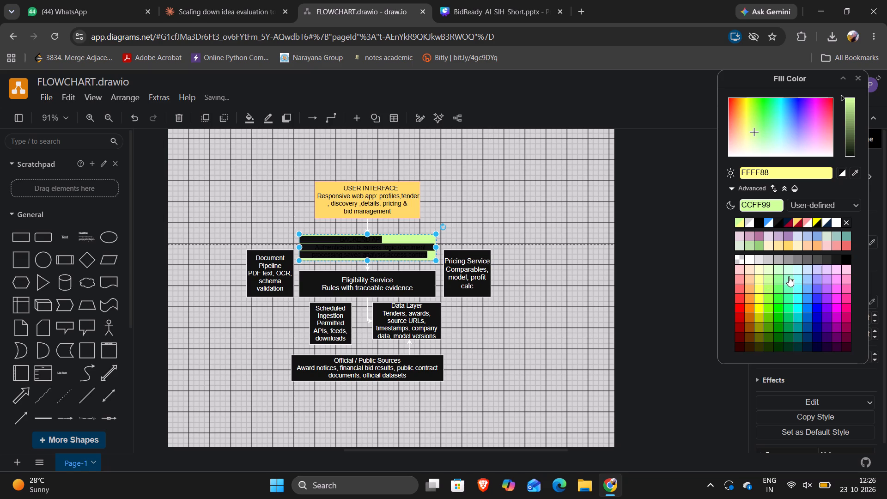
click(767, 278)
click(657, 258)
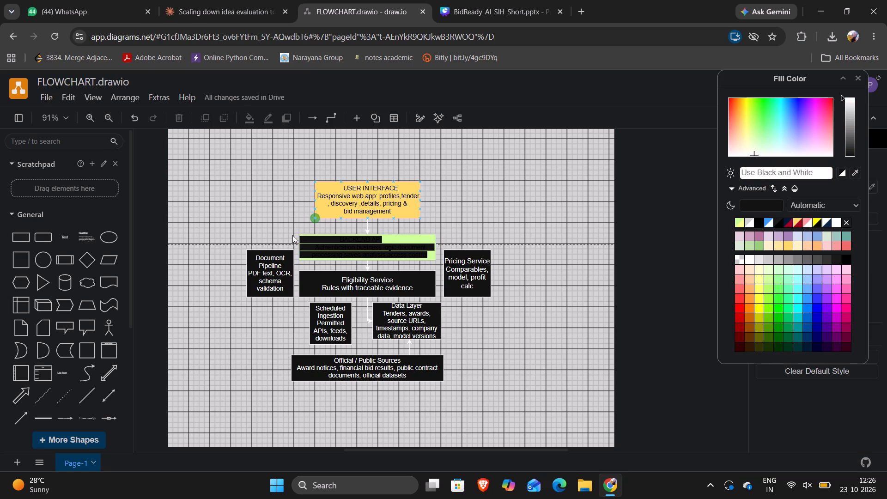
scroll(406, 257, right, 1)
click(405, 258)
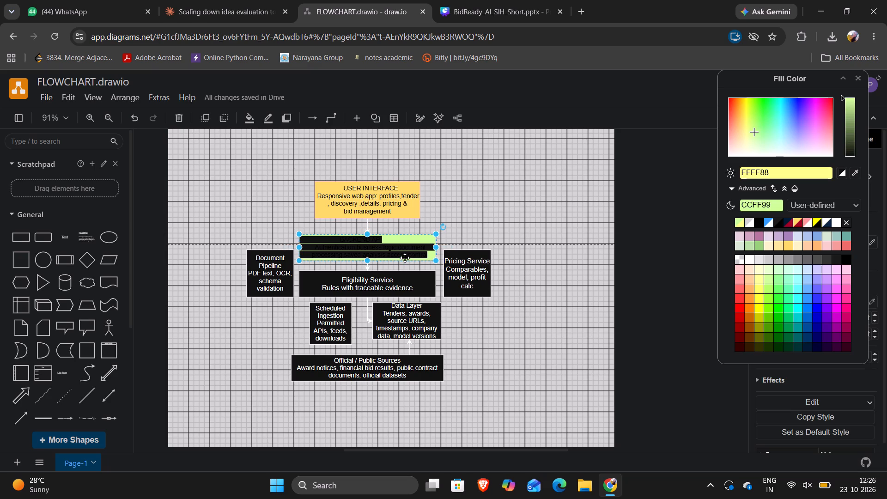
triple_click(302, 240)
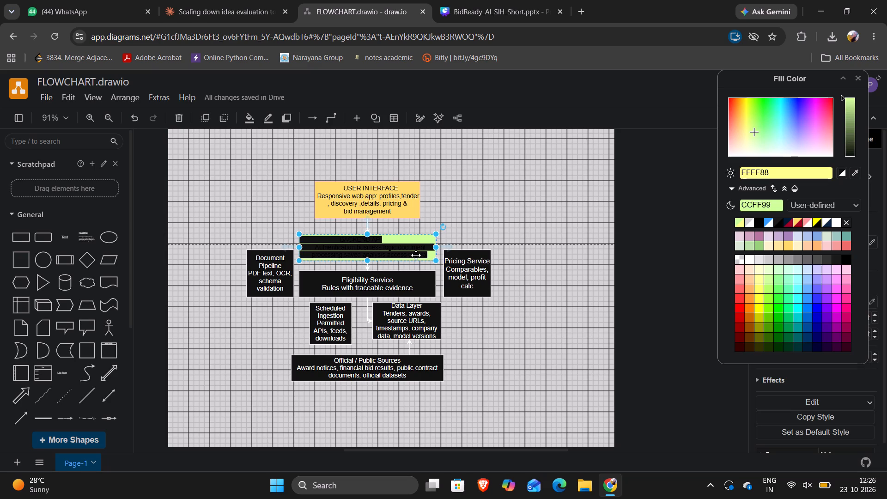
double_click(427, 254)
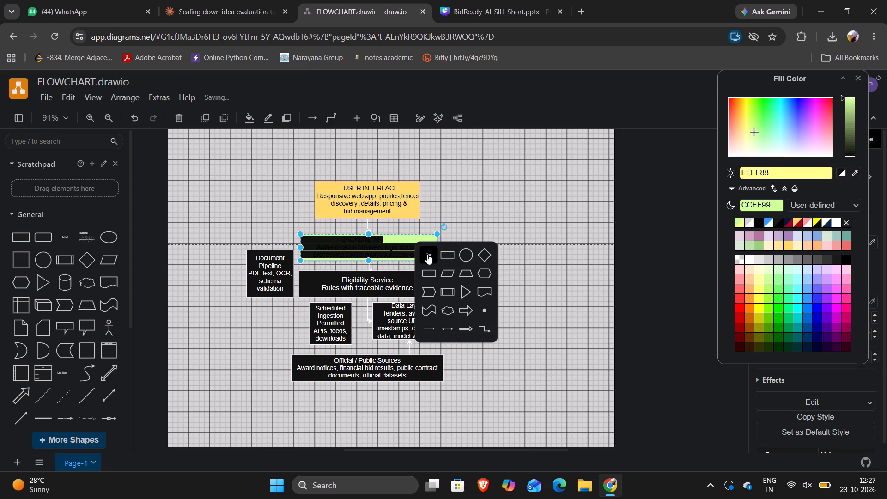
Undo the BACKEND API box's slight move, its latest fill changes and black font colour, and the light grey page background.
key(ctrl+z)
key(ctrl+z)
key(ctrl+z)
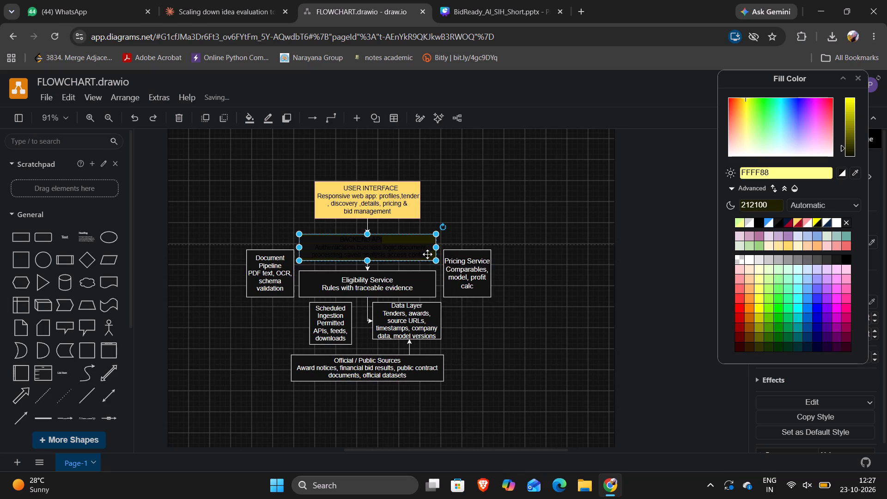
key(ctrl+z)
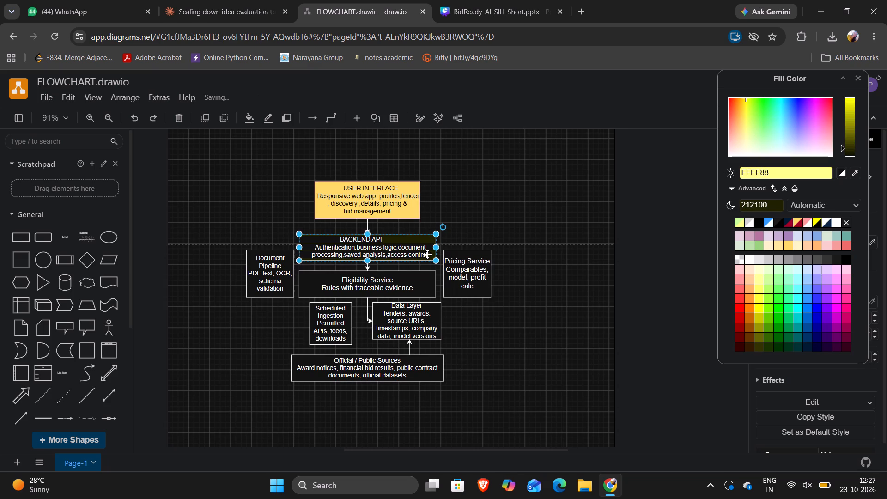
key(ctrl+z)
key(ctrl+z)
key(ctrl+z)
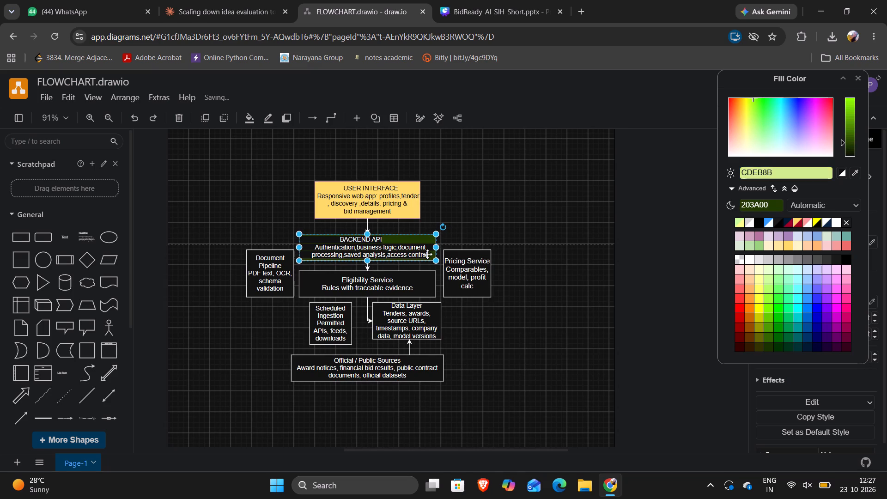
key(ctrl+z)
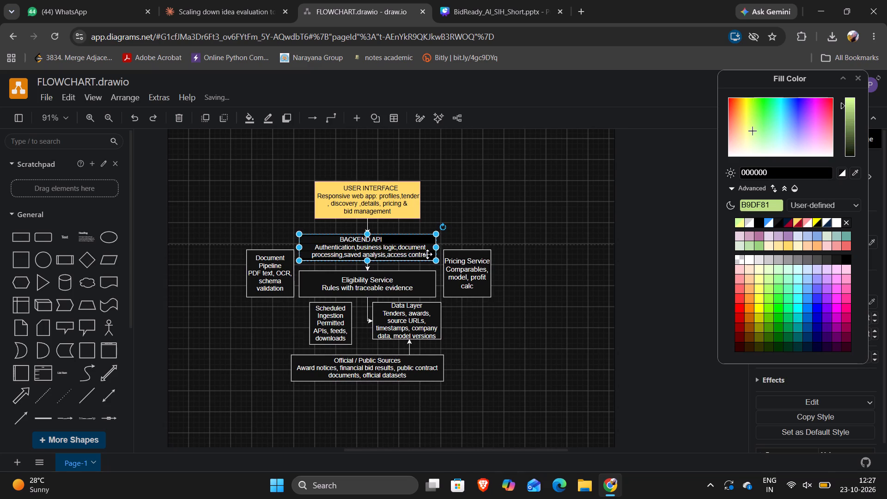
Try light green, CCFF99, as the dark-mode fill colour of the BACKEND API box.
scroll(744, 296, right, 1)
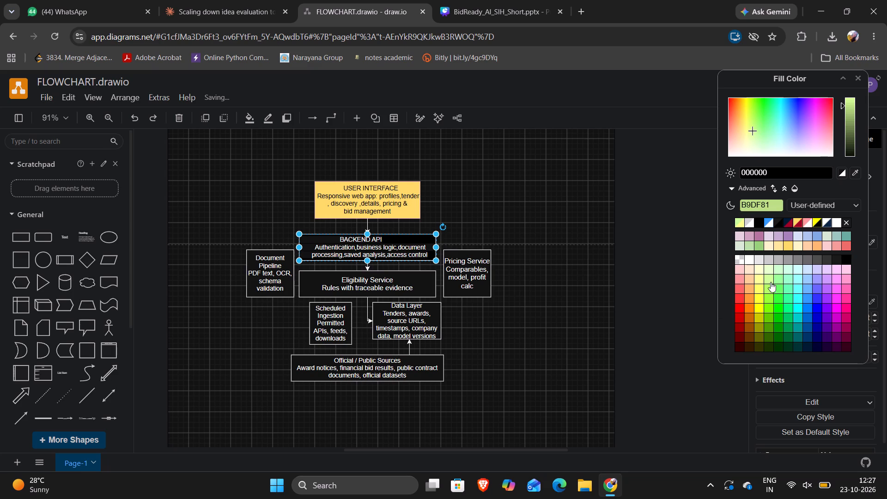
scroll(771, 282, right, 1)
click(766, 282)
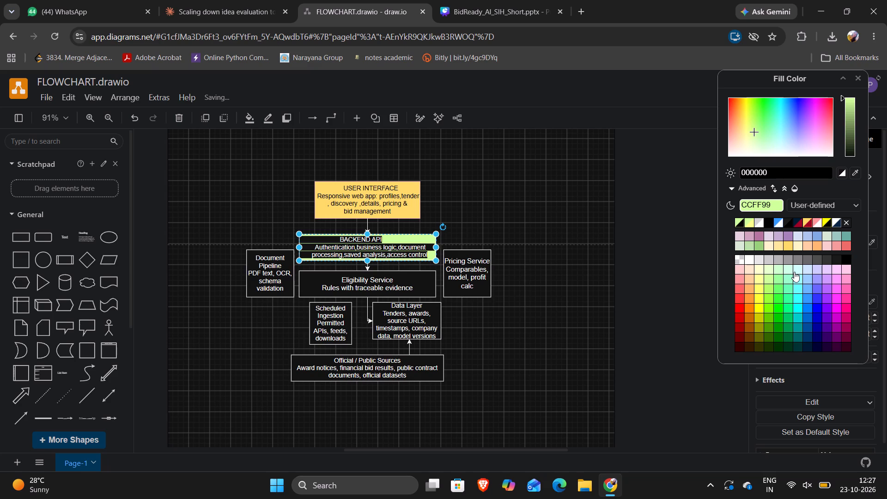
Undo the light green fill and the earlier fill and text background changes in the BACKEND API box, then deselect everything.
key(ctrl+z)
key(ctrl+z)
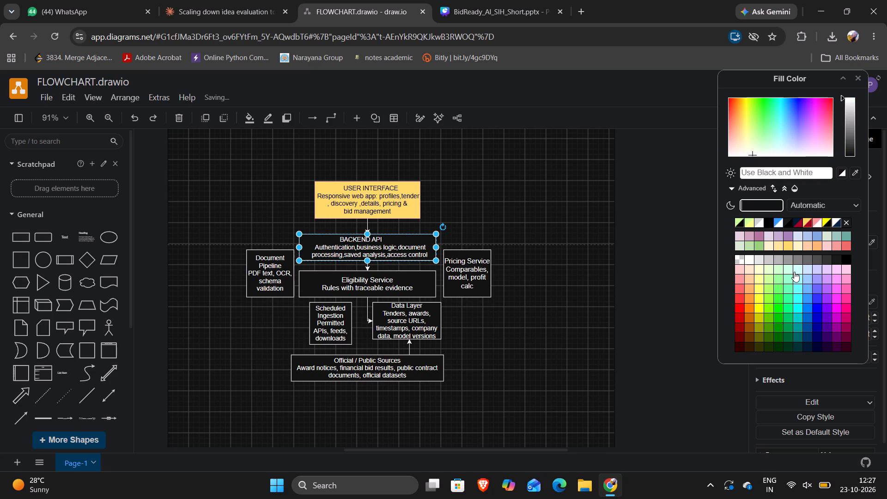
key(ctrl+z)
key(ctrl+z)
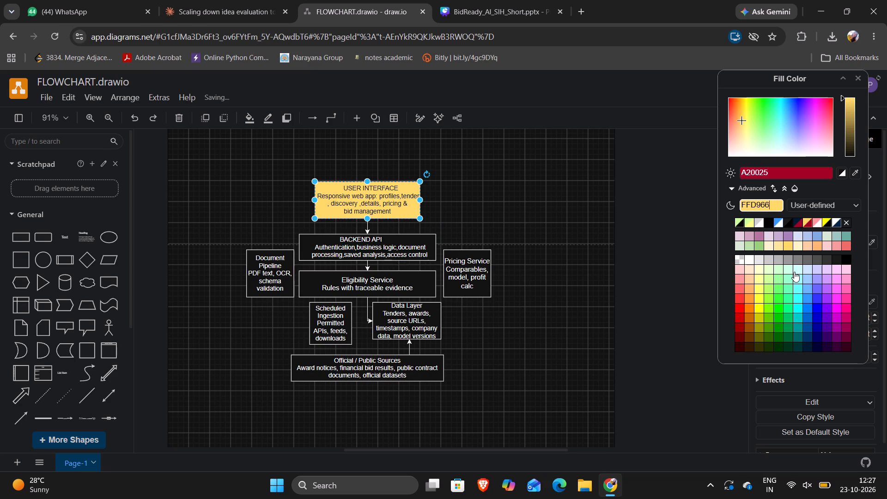
click(626, 203)
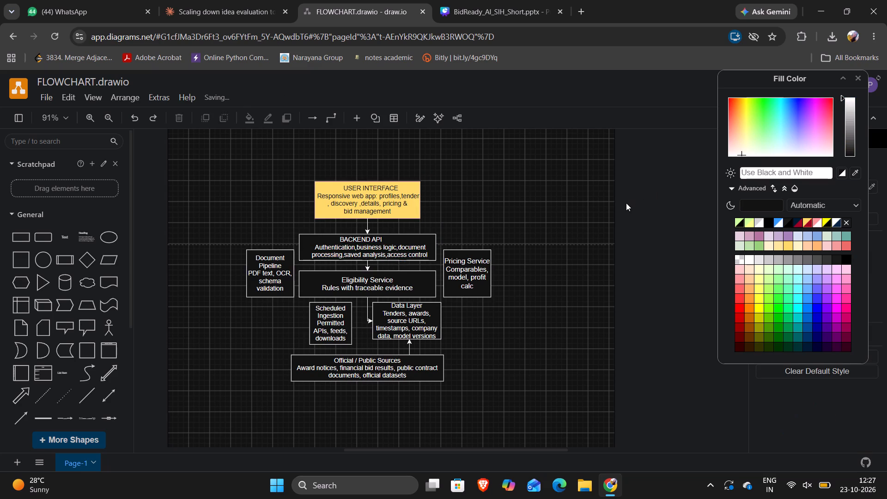
Set the dark-mode fill colour of the BACKEND API box to light green, CCFF99.
click(394, 242)
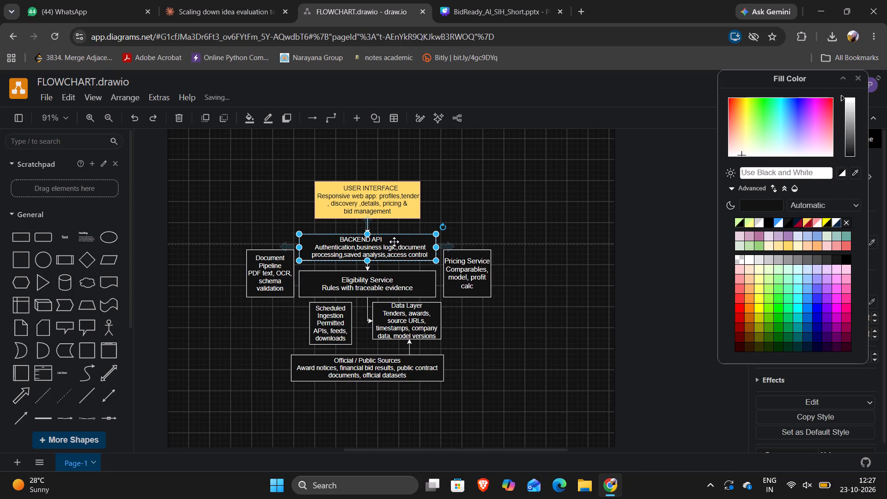
click(765, 279)
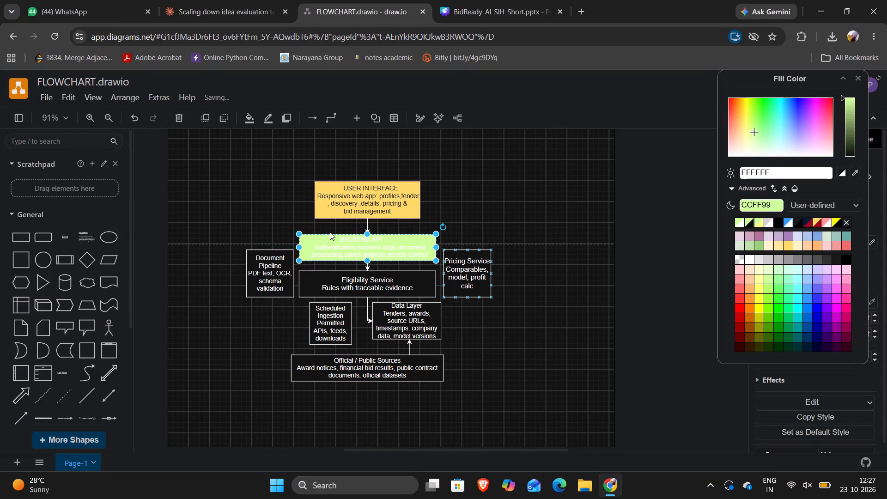
click(339, 241)
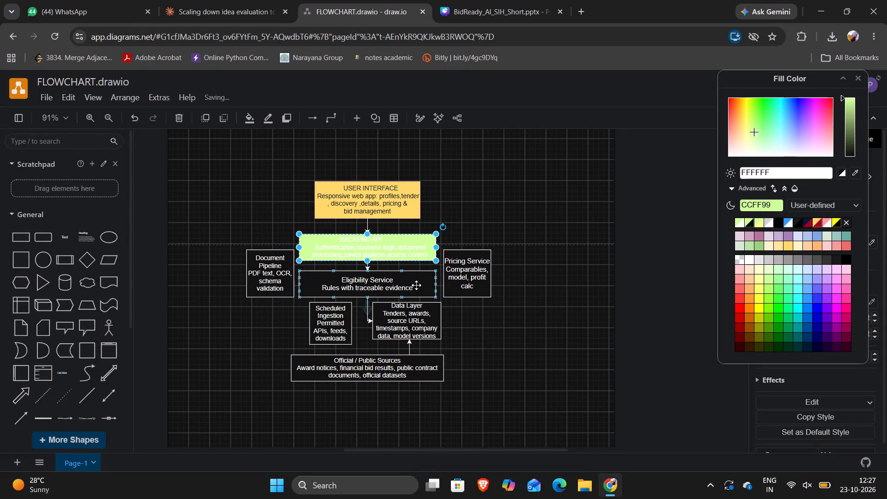
Set the dark-mode fill colour of the Eligibility Service box to bright green, 33FF33.
click(416, 285)
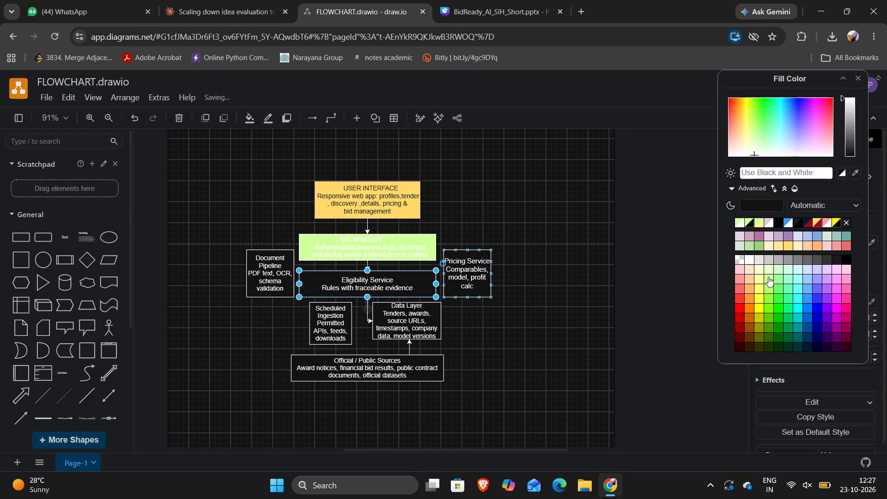
click(780, 301)
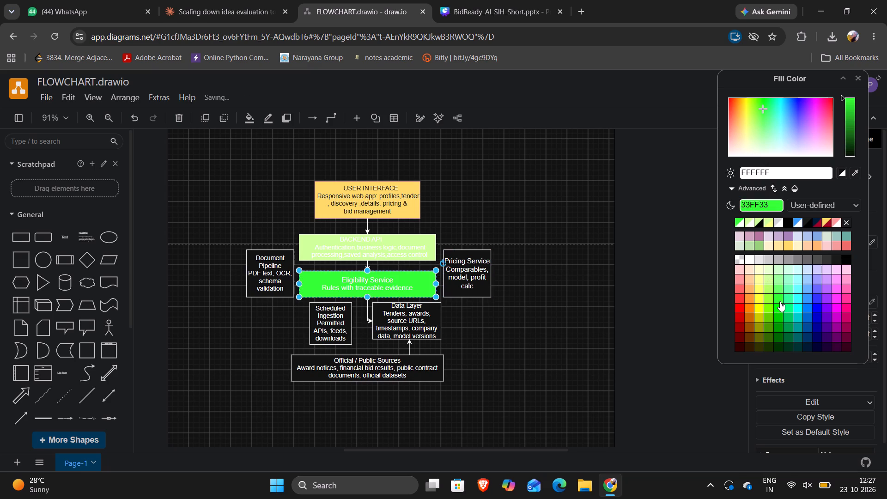
Set the dark-mode fill colour of the Pricing Service, Eligibility Service and Document Pipeline boxes to green, 66FF66.
click(456, 289)
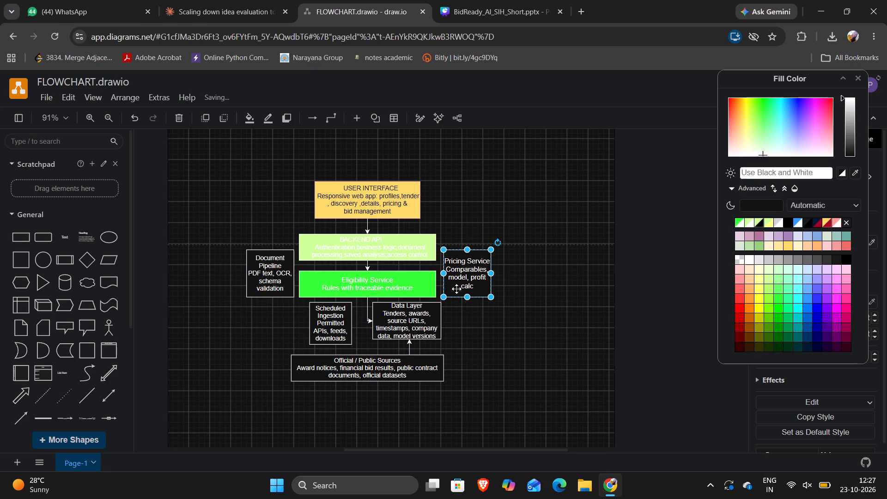
click(781, 290)
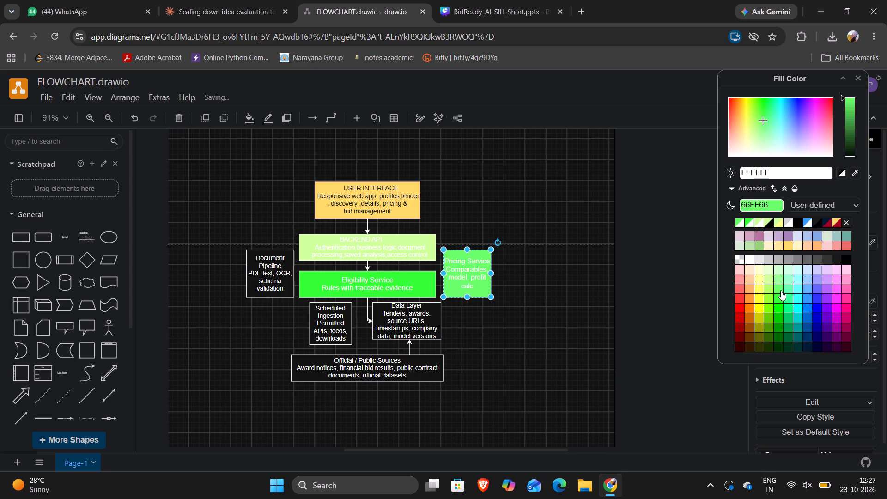
click(417, 282)
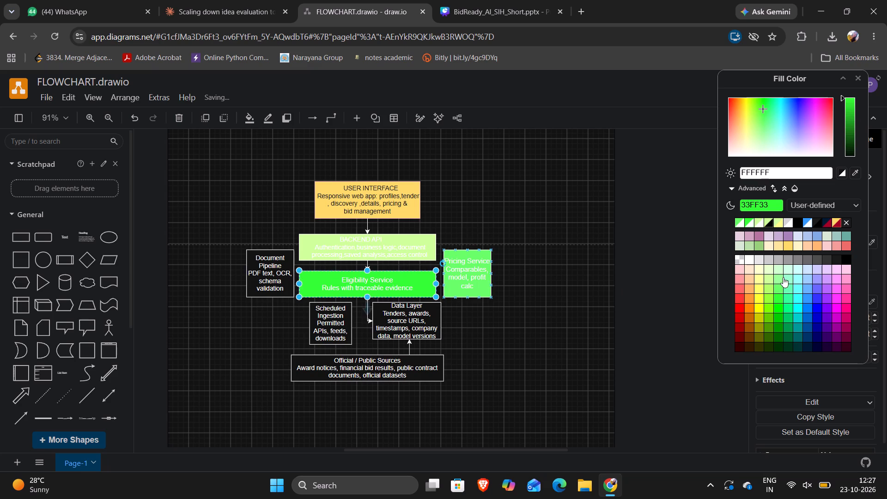
click(778, 289)
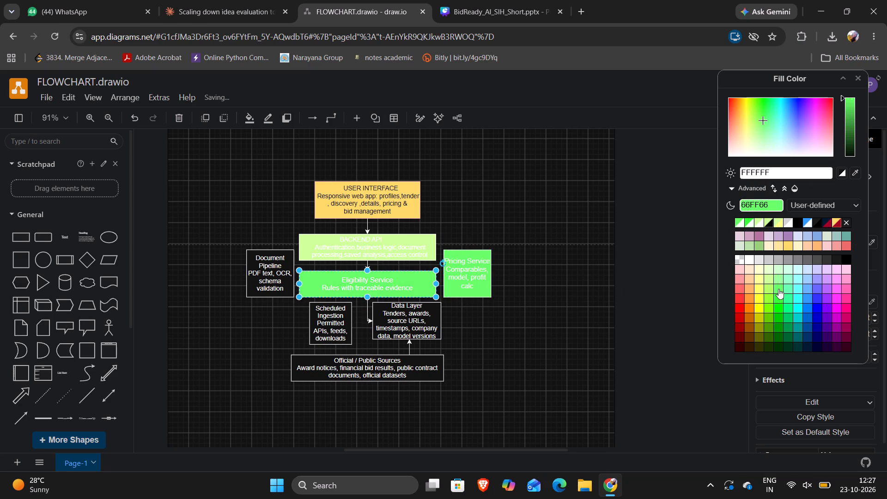
click(285, 263)
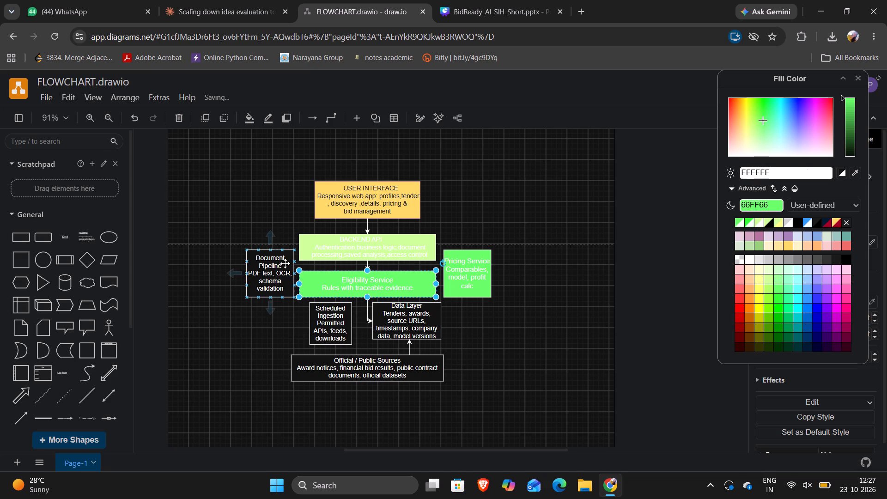
click(781, 278)
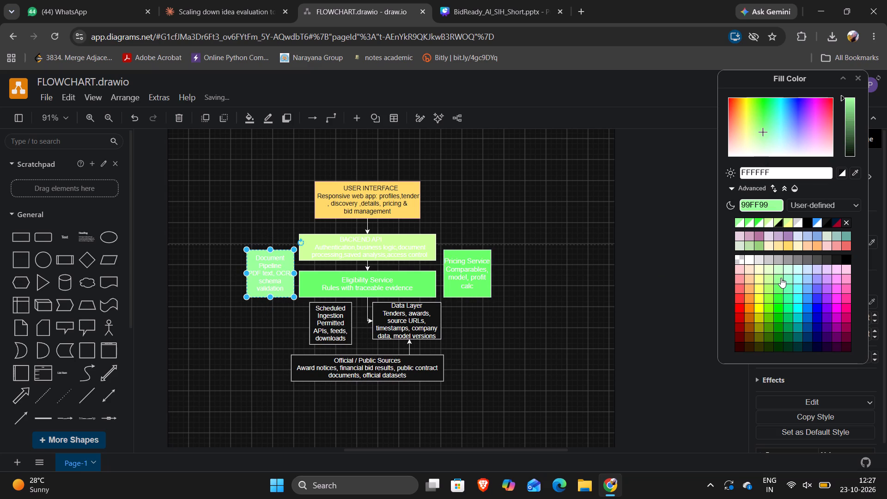
click(778, 286)
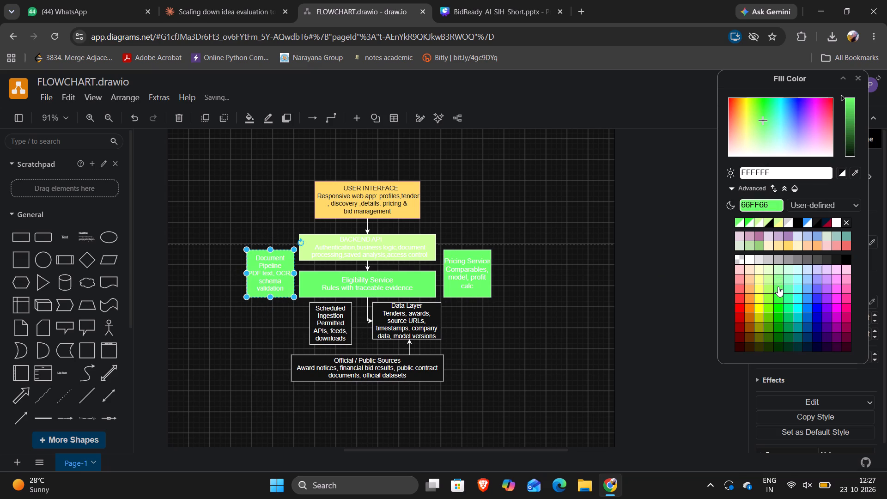
scroll(404, 317, left, 2)
Set the dark-mode fill colour of the Data Layer and Scheduled Ingestion boxes to pink, FF99CC.
click(429, 309)
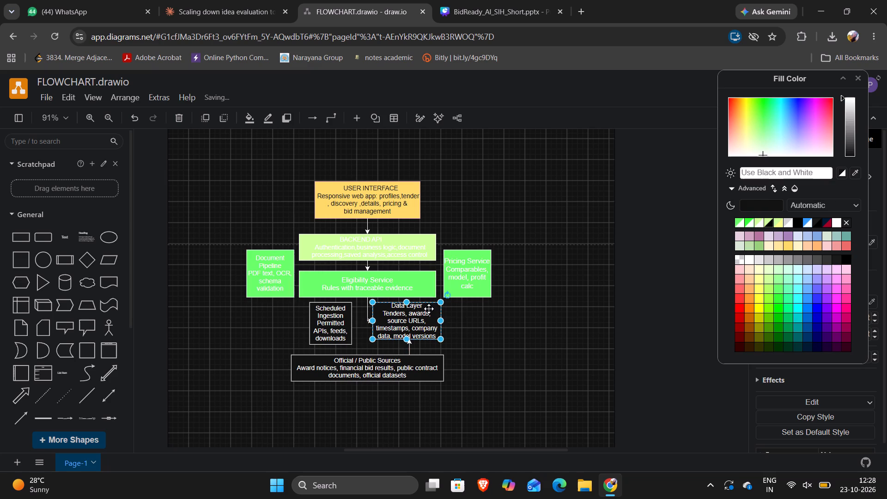
click(844, 281)
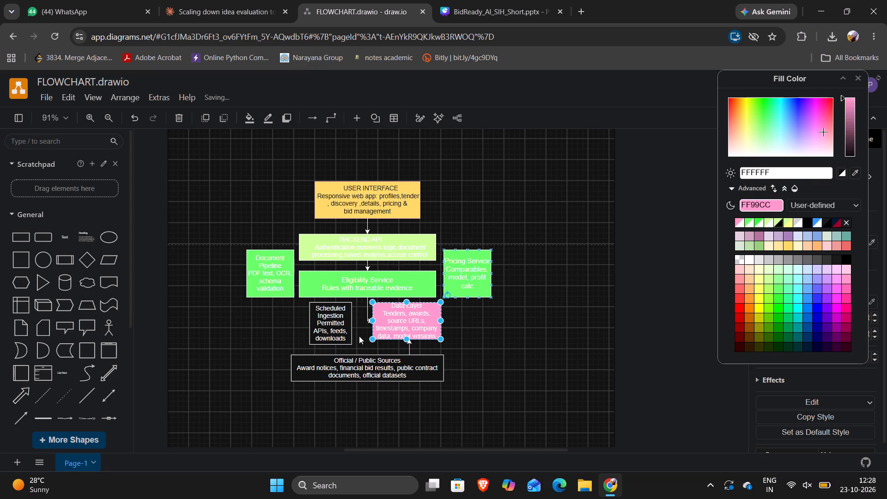
click(318, 317)
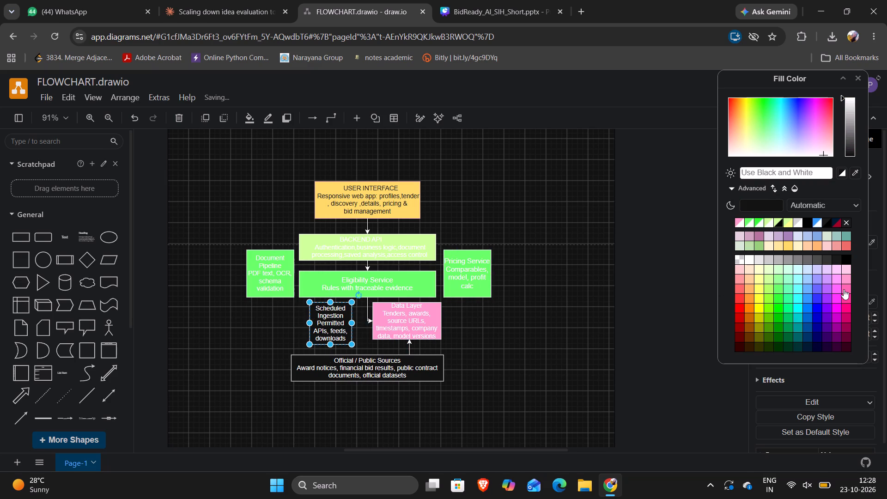
click(847, 280)
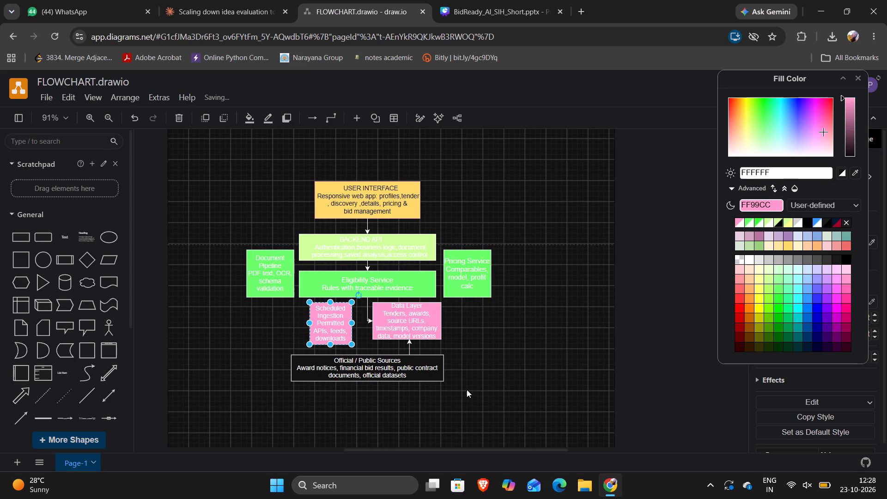
Set the dark-mode fill colour of the Official / Public Sources box to light cyan, 99FFFF.
click(438, 366)
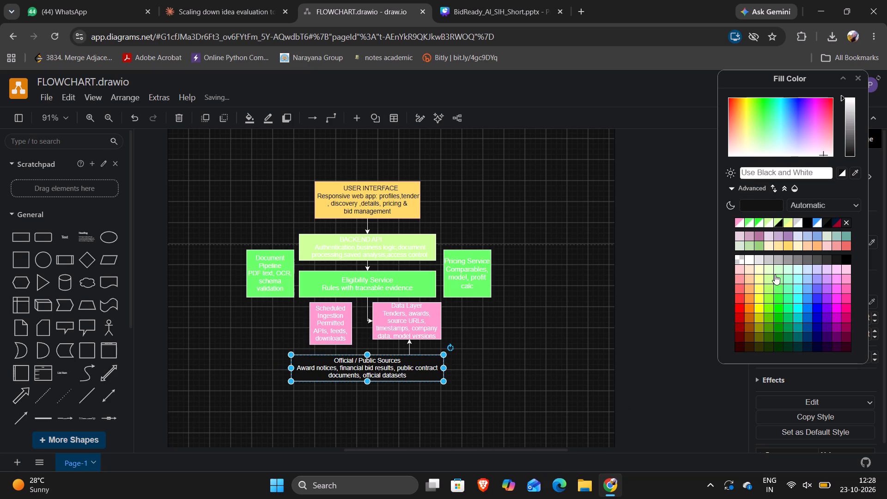
click(797, 277)
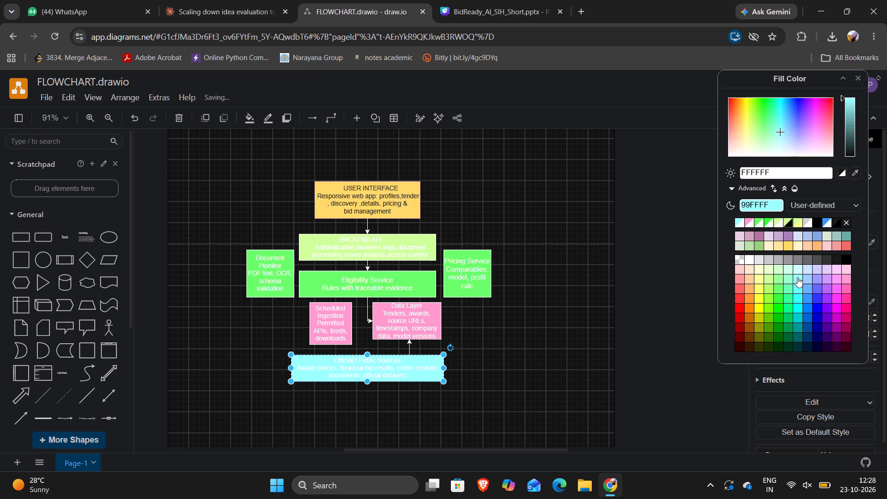
click(649, 259)
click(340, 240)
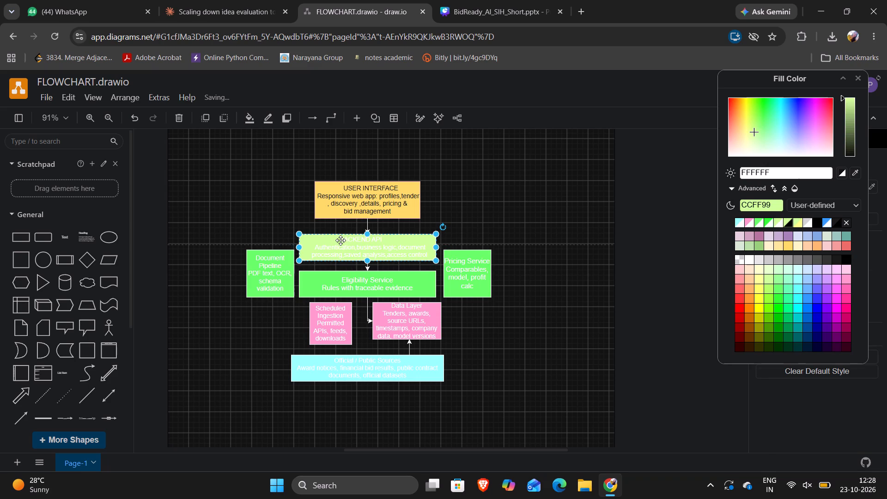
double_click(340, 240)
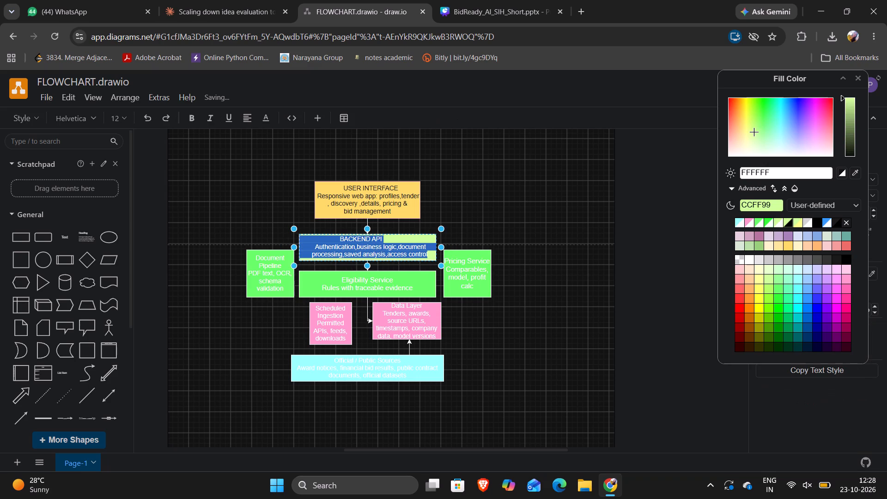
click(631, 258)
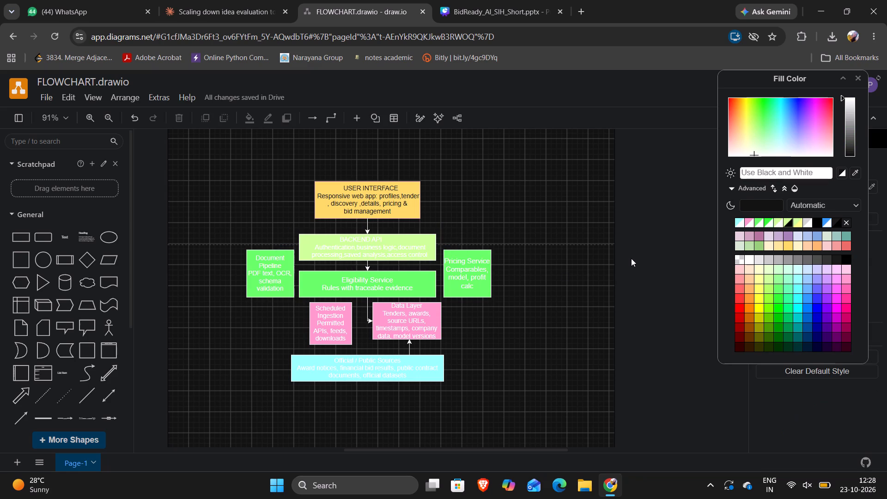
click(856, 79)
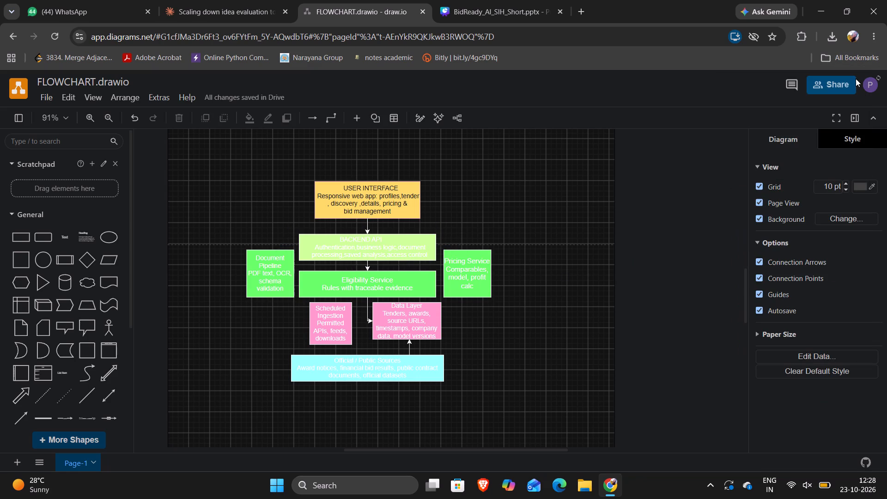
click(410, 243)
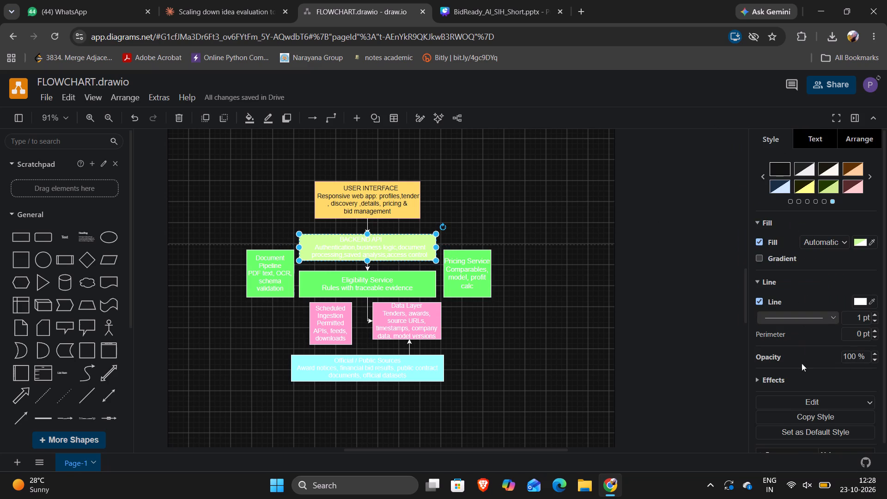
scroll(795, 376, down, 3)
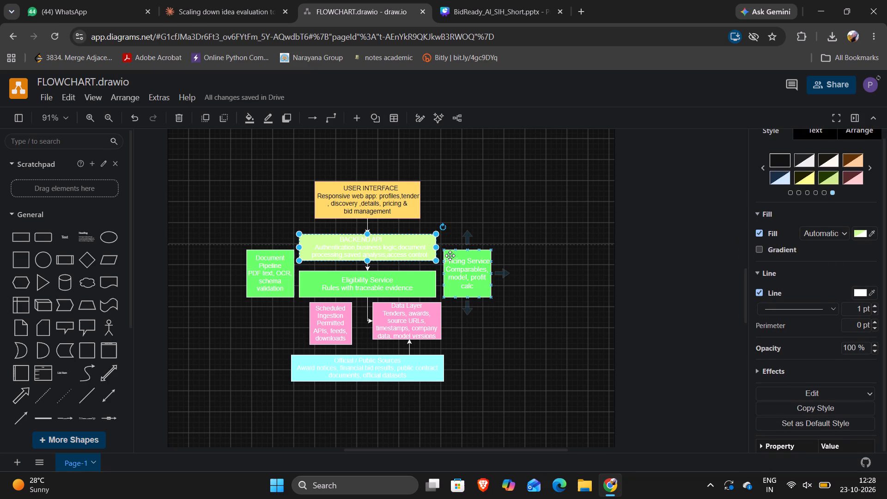
Change the font colour of all the text in the Eligibility Service box to black.
double_click(410, 287)
click(410, 287)
double_click(410, 287)
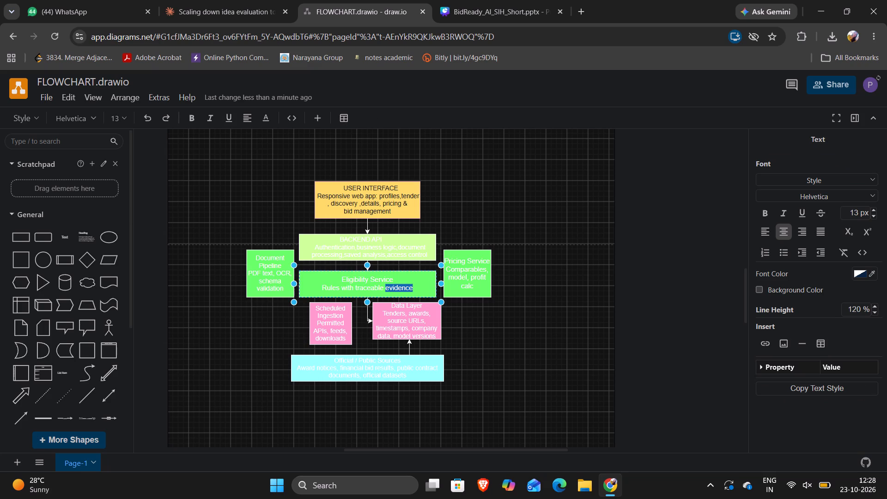
drag(342, 280, 412, 291)
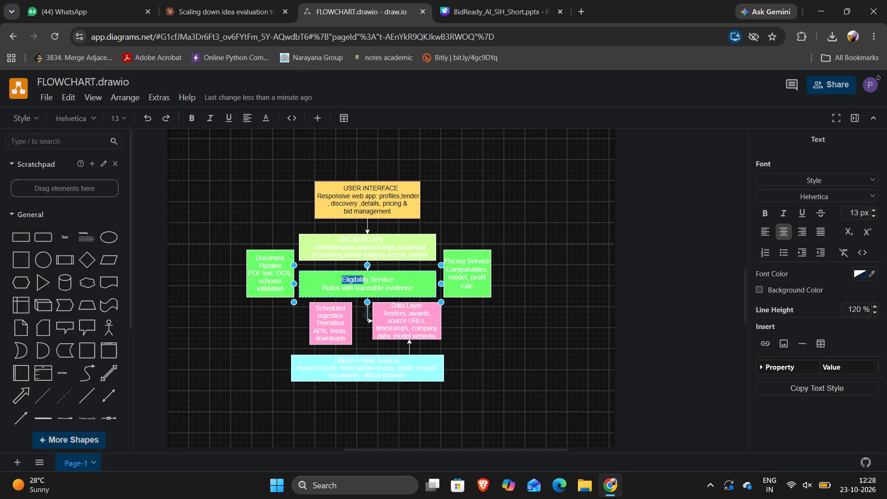
drag(412, 291, 413, 291)
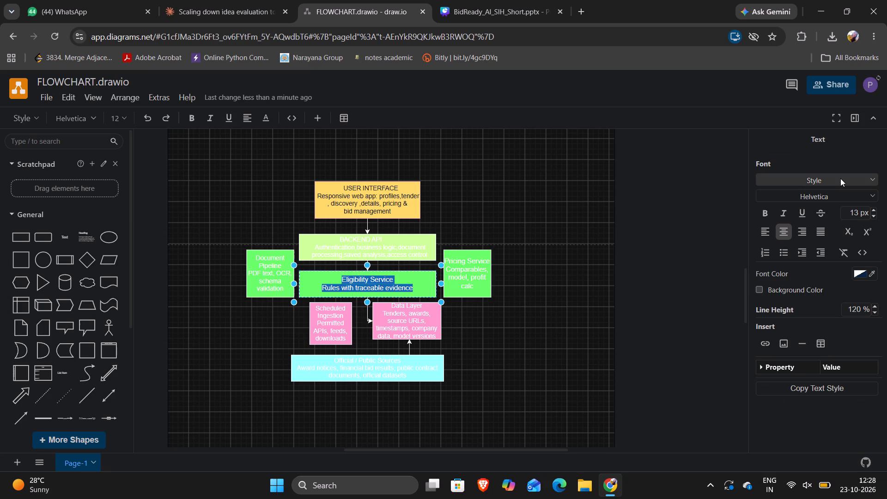
click(840, 178)
click(840, 178)
click(863, 271)
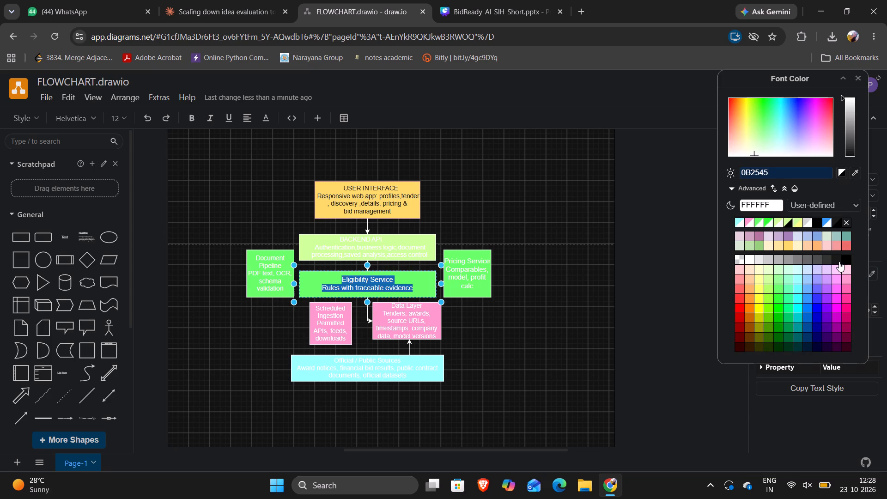
click(849, 260)
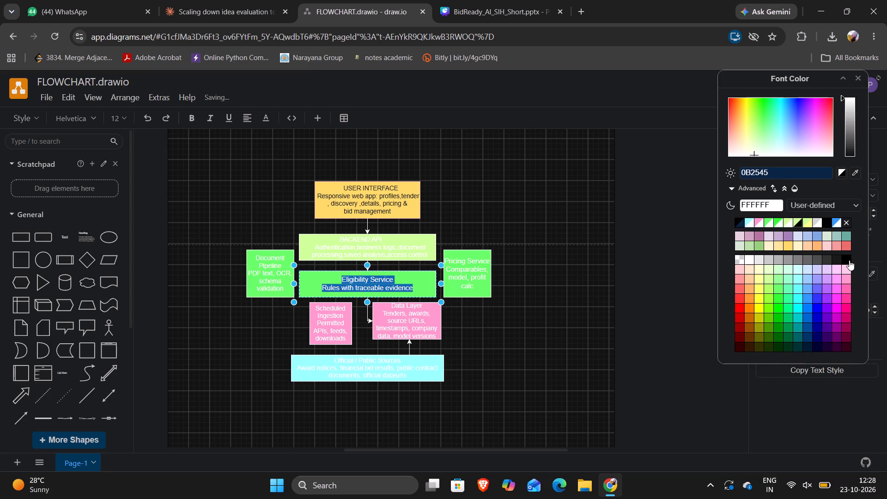
click(355, 256)
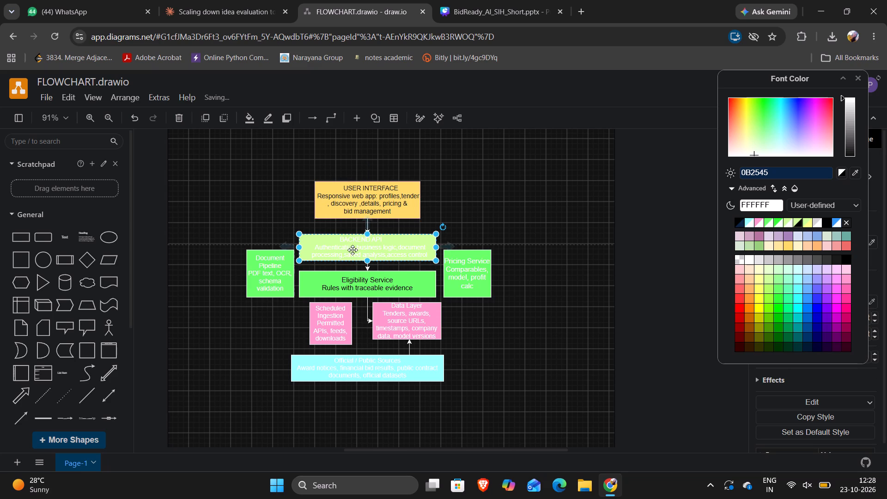
Change the font colour of the text in the Pricing Service, Document Pipeline and BACKEND API boxes to black.
double_click(466, 286)
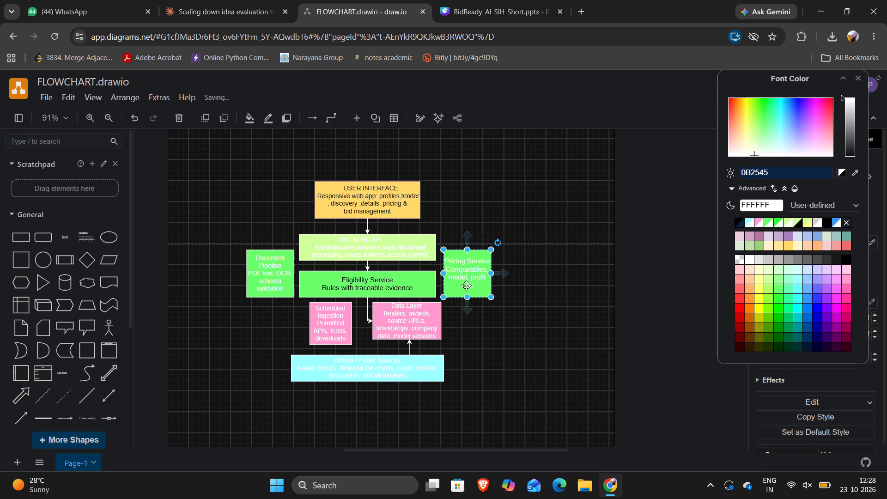
click(846, 260)
double_click(273, 270)
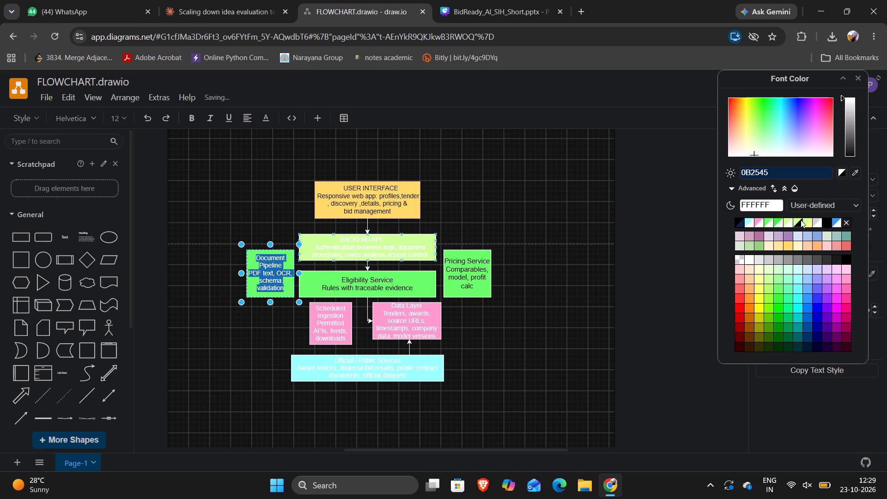
click(847, 257)
double_click(365, 242)
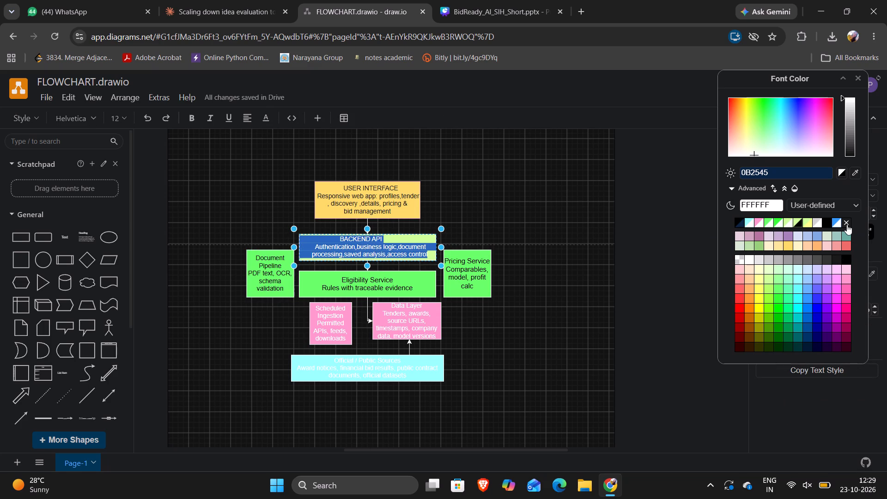
click(844, 260)
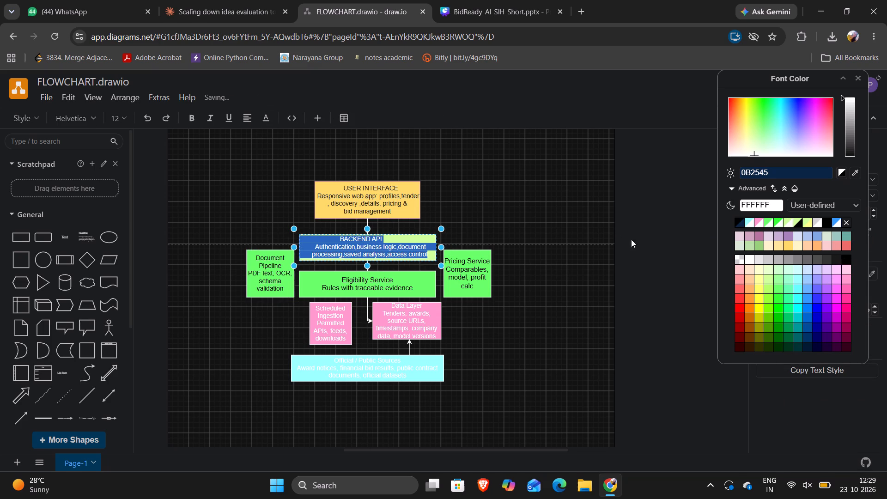
Change the font colour of the text in the Data Layer, Scheduled Ingestion and Official / Public Sources boxes to black.
double_click(401, 326)
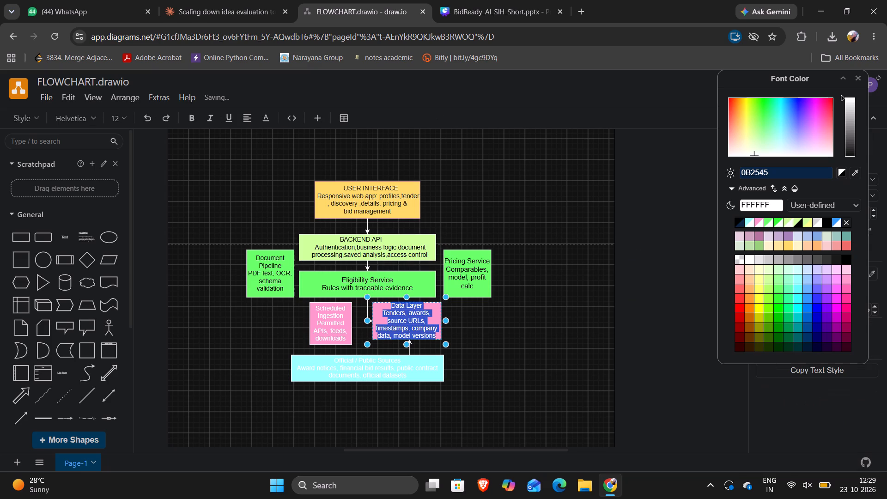
click(845, 259)
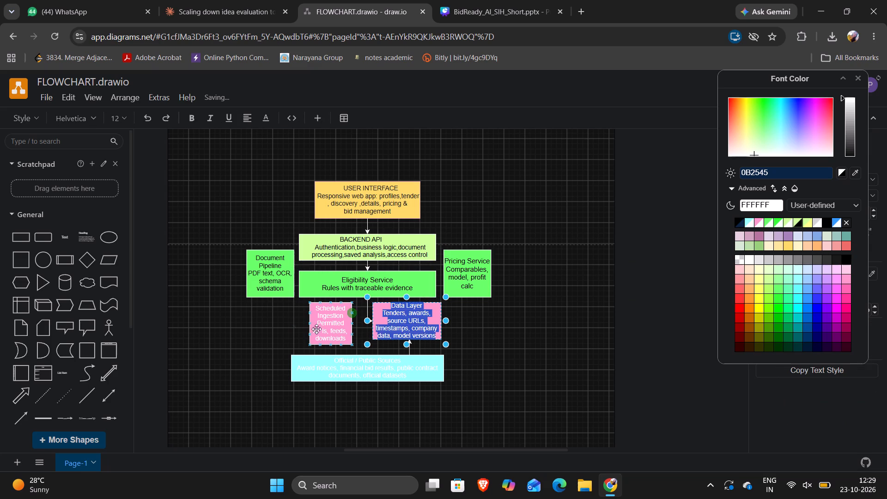
double_click(332, 322)
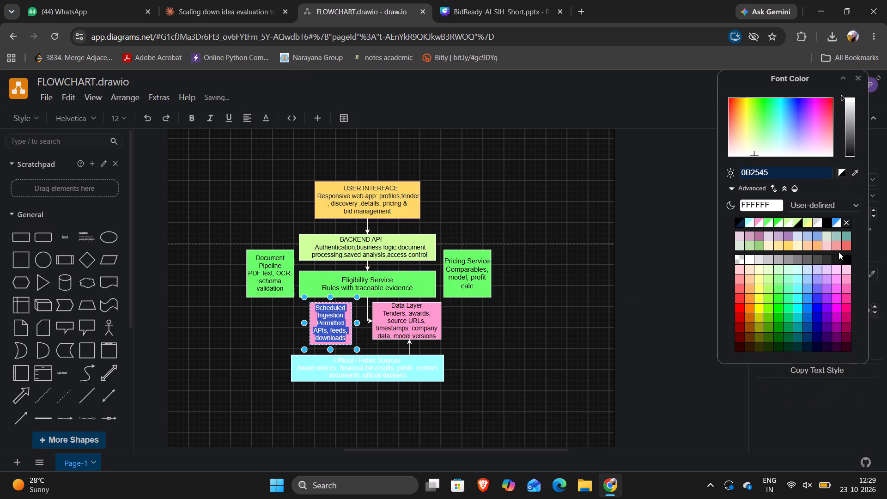
click(847, 256)
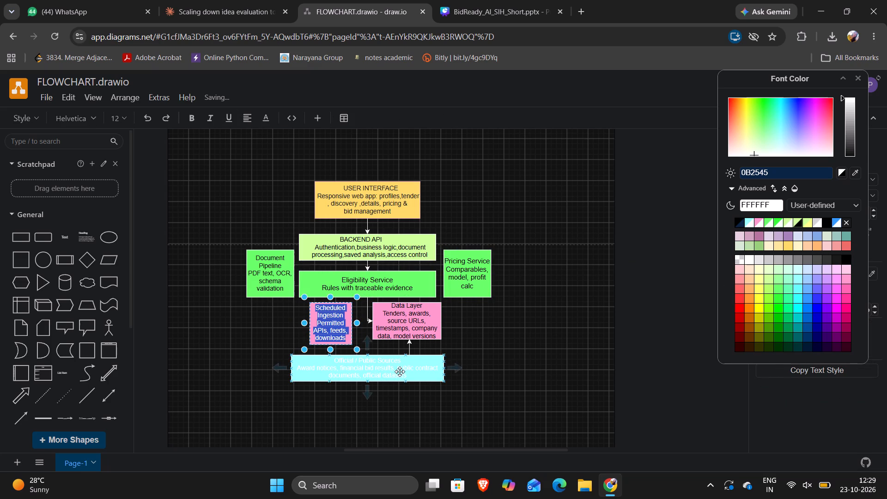
double_click(400, 371)
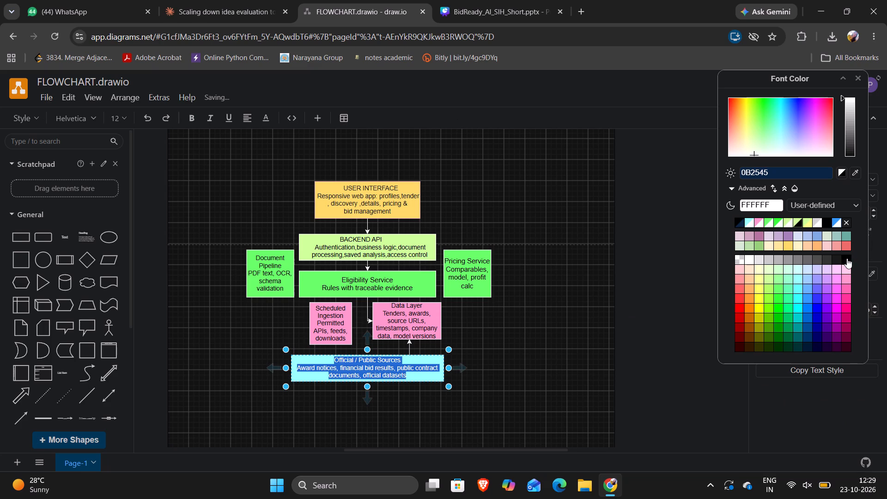
click(845, 260)
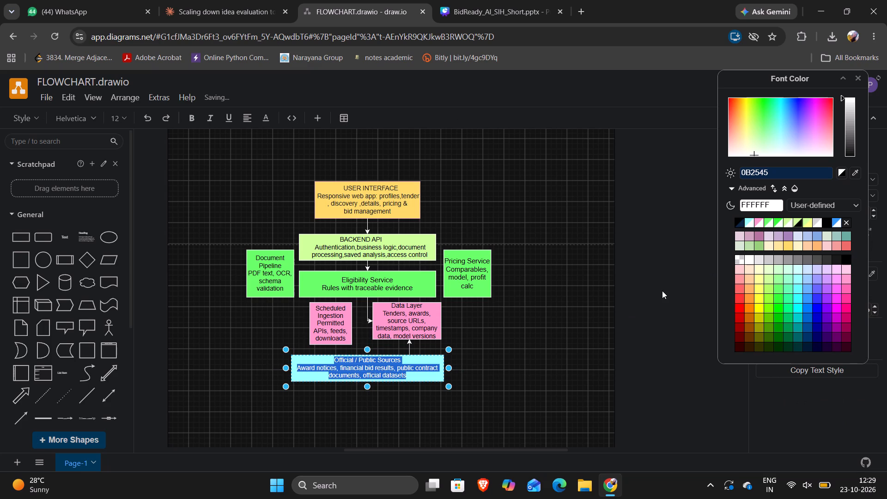
click(662, 291)
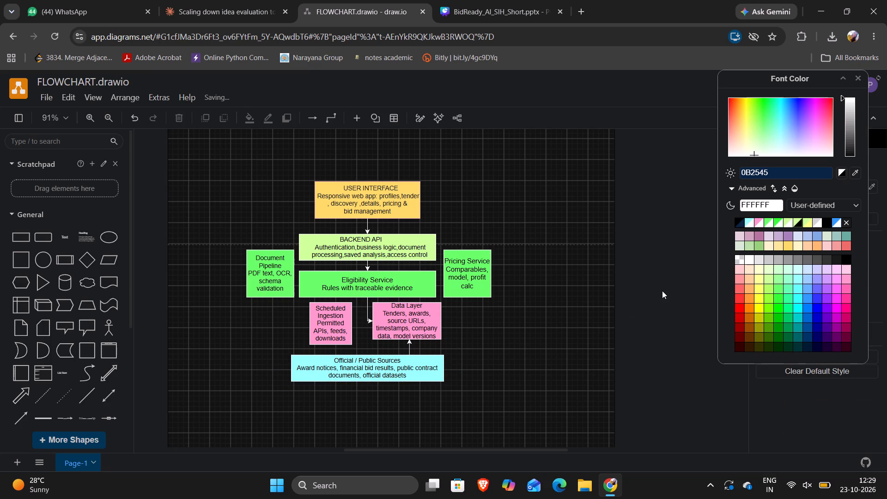
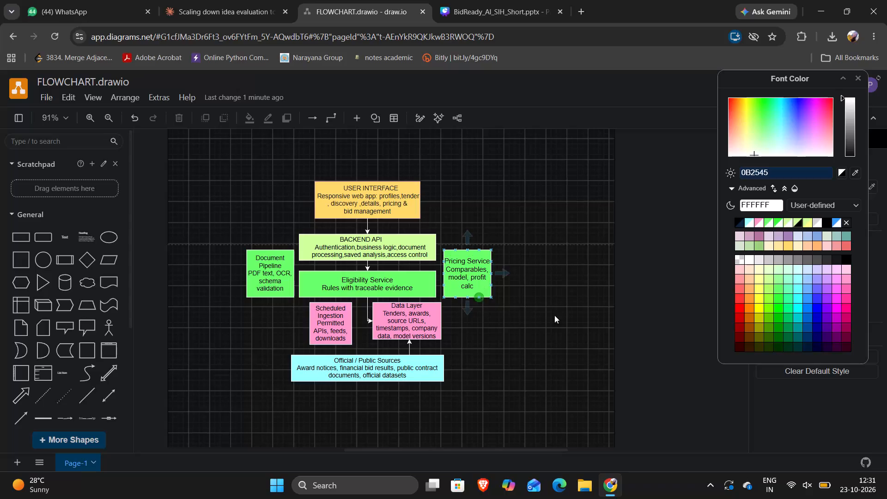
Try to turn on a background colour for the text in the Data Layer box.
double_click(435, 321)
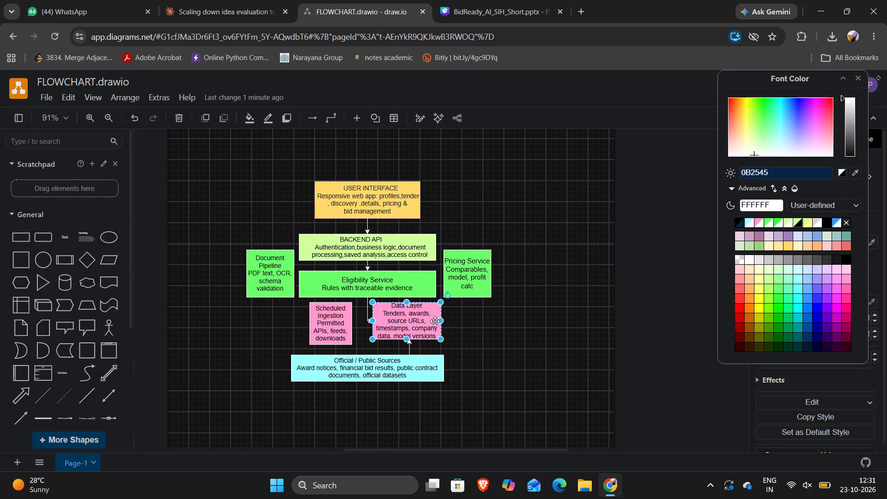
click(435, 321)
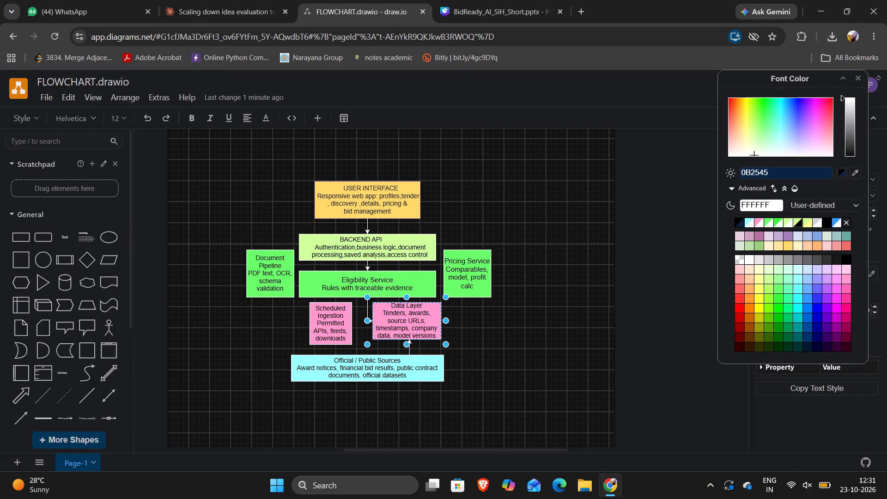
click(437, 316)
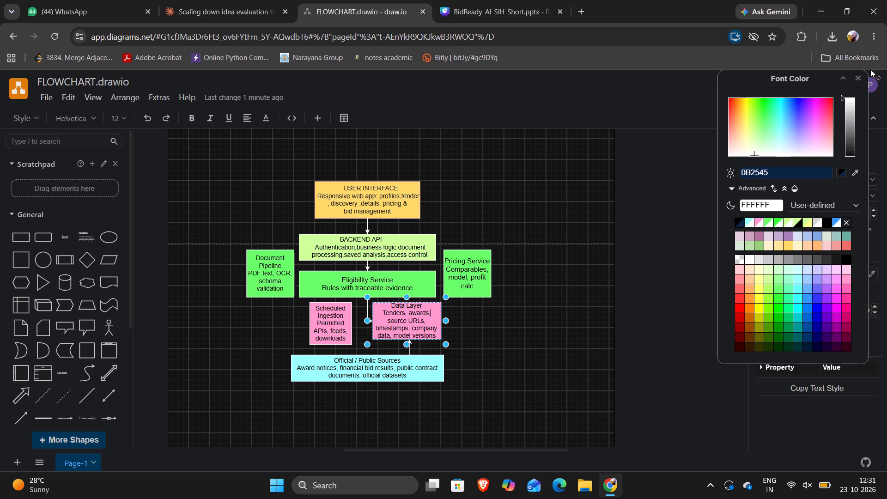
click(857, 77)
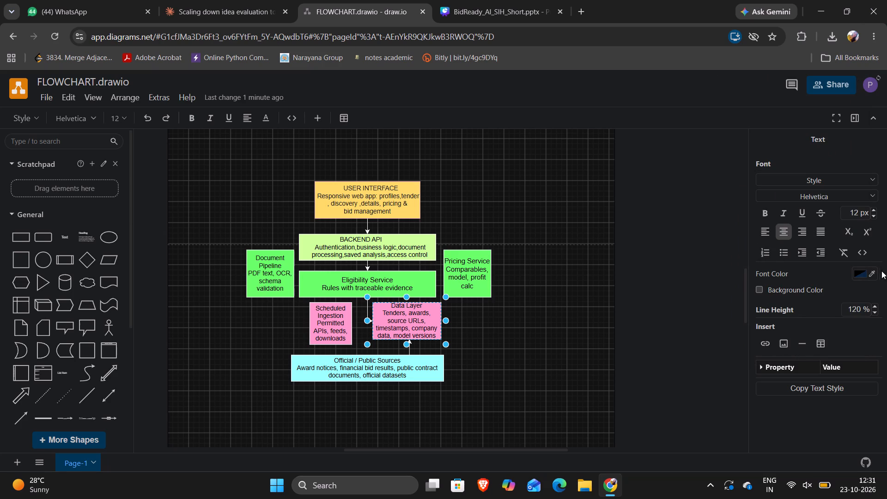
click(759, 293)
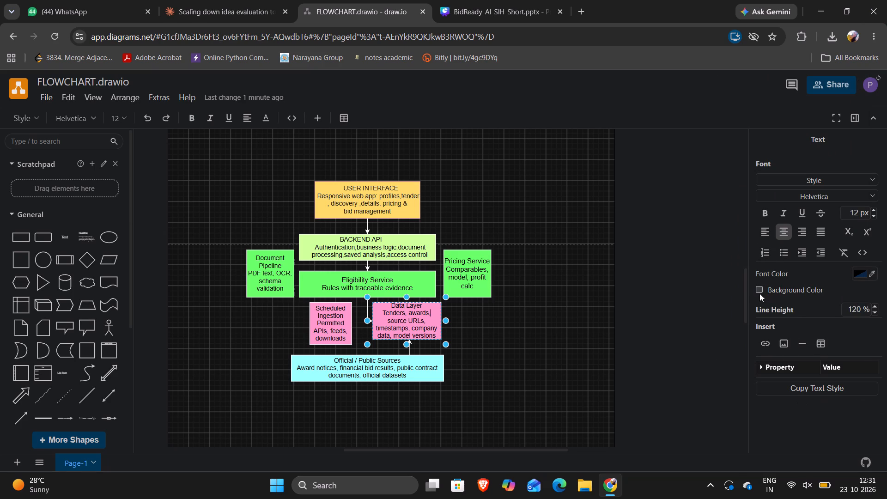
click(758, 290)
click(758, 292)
Set the dark-mode fill colour of the Data Layer box to light pink, FFCCCC.
click(441, 336)
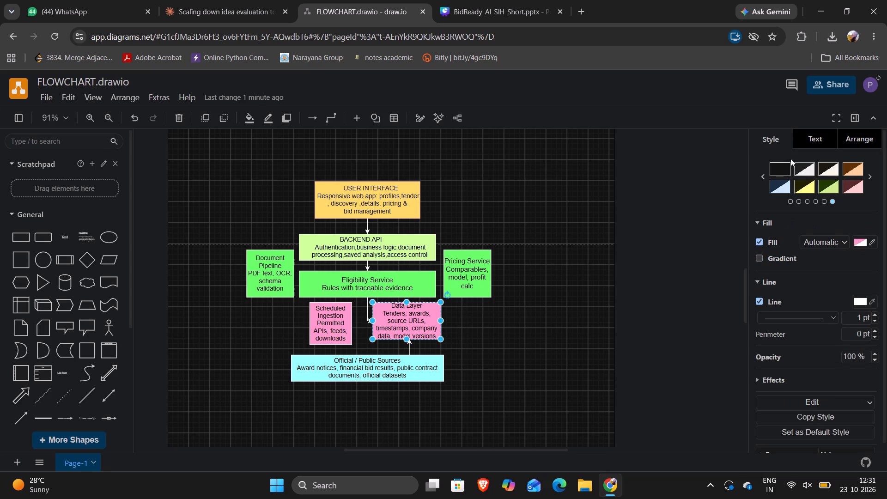
click(858, 243)
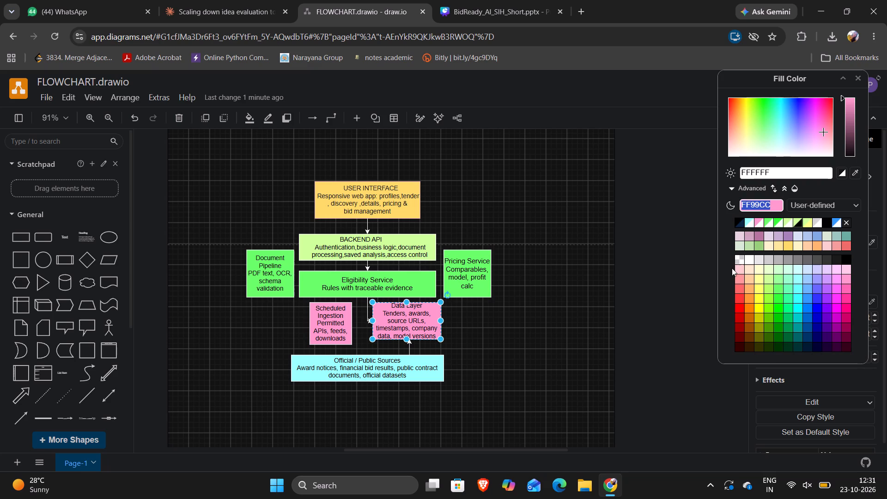
click(740, 282)
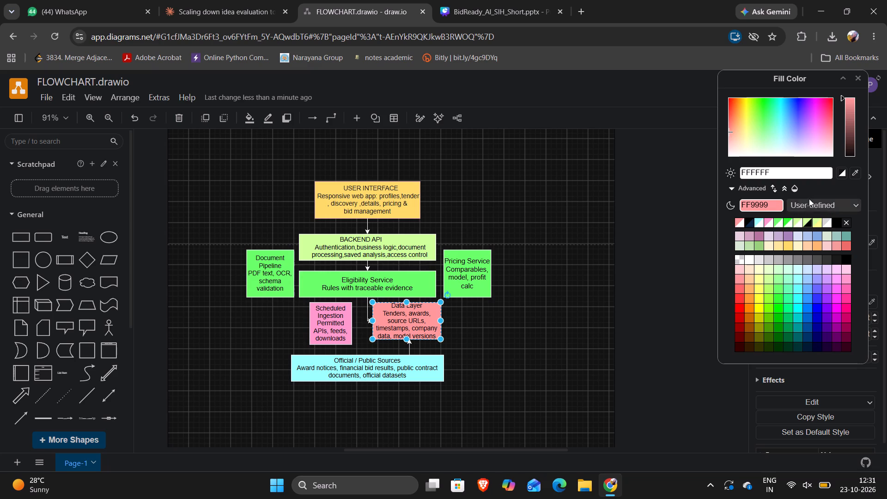
click(823, 202)
click(823, 202)
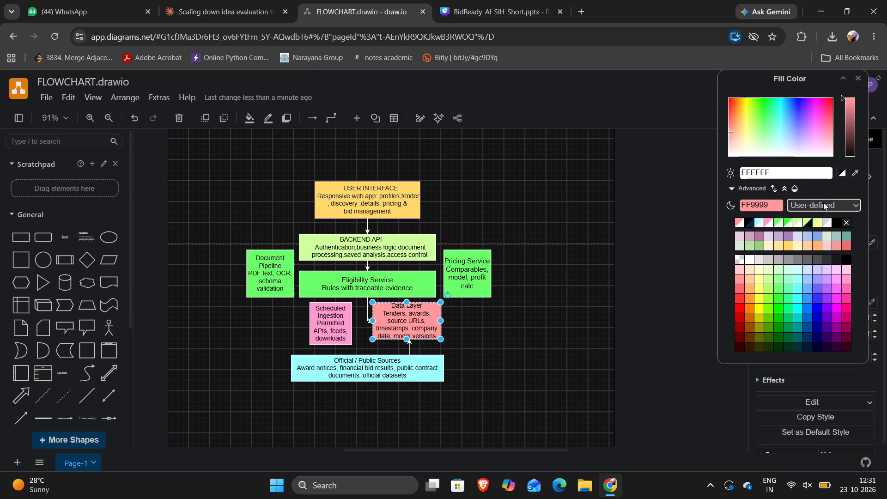
click(742, 266)
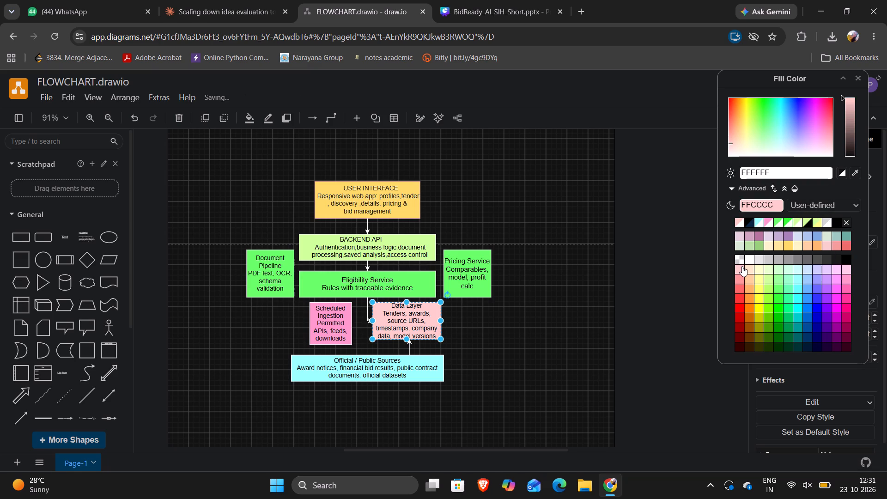
Set the dark-mode fill colour of the Scheduled Ingestion box to light pink, FFCCCC, and deselect it.
click(346, 325)
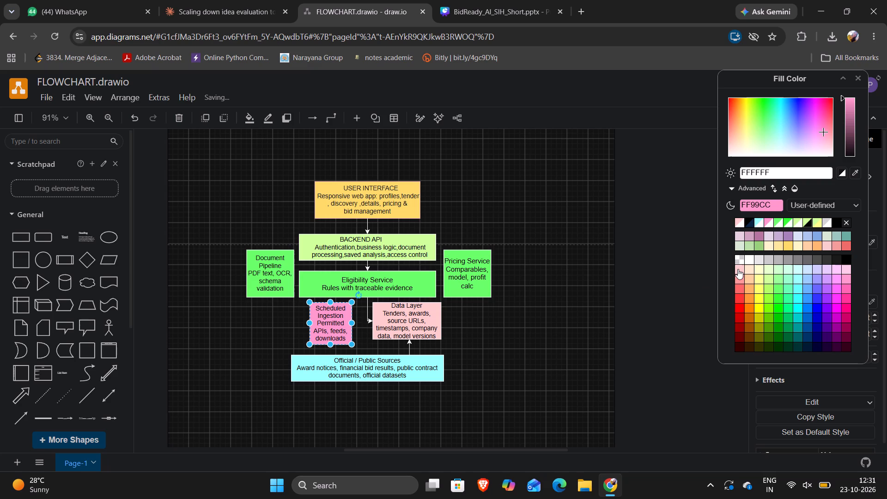
click(738, 269)
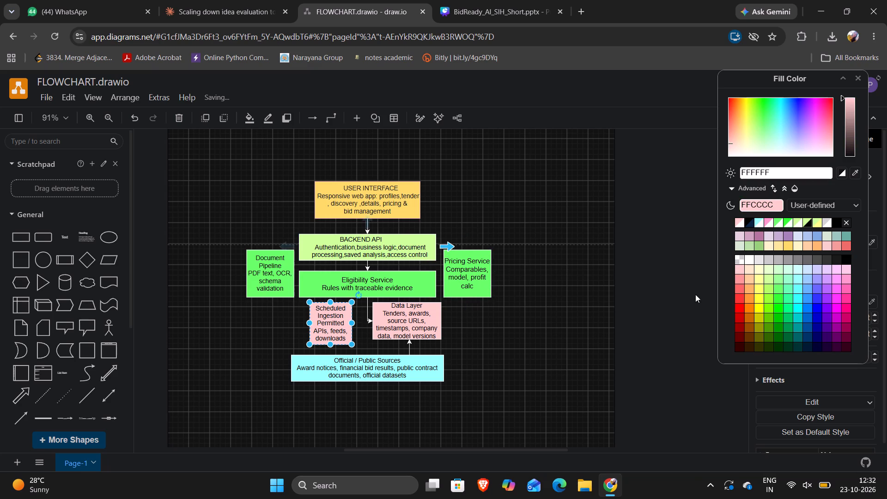
click(760, 270)
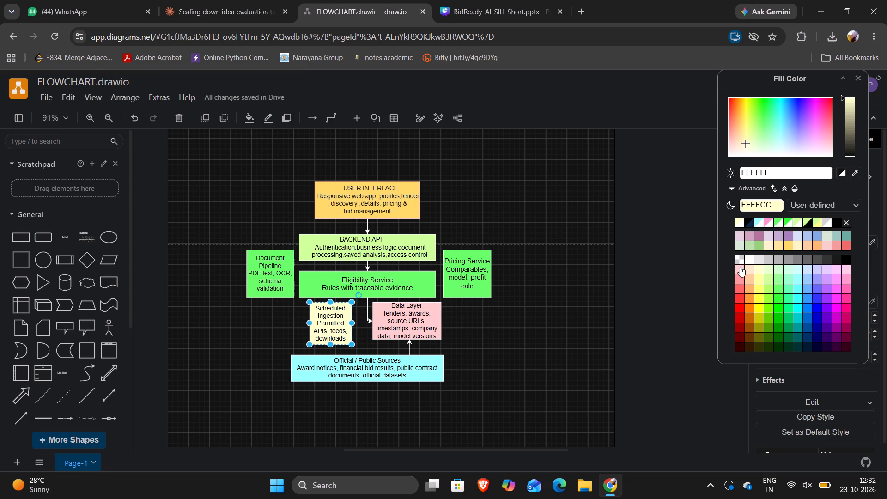
click(740, 267)
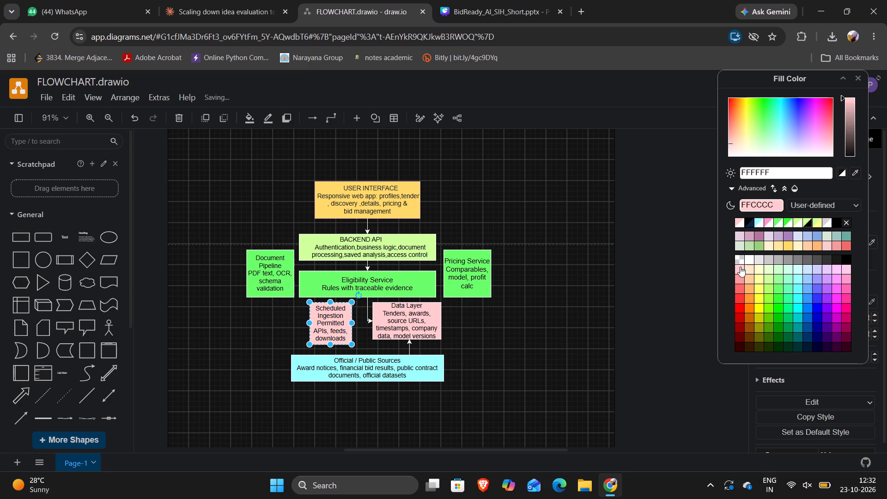
click(665, 357)
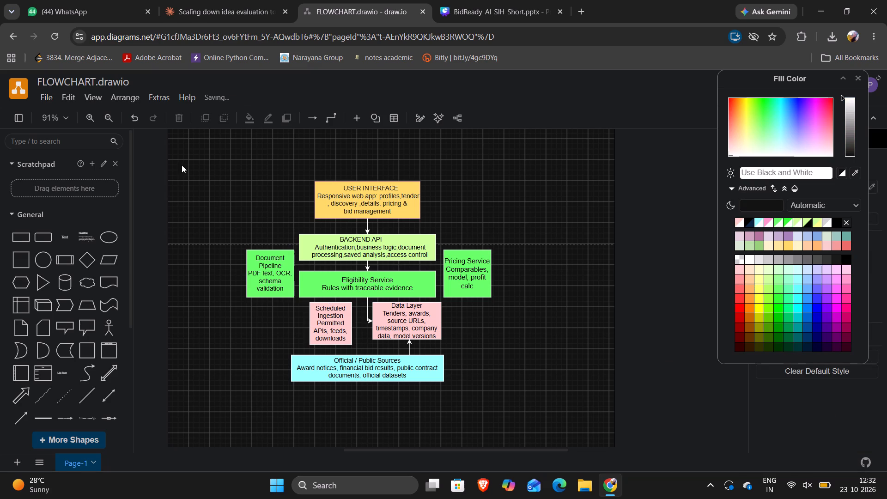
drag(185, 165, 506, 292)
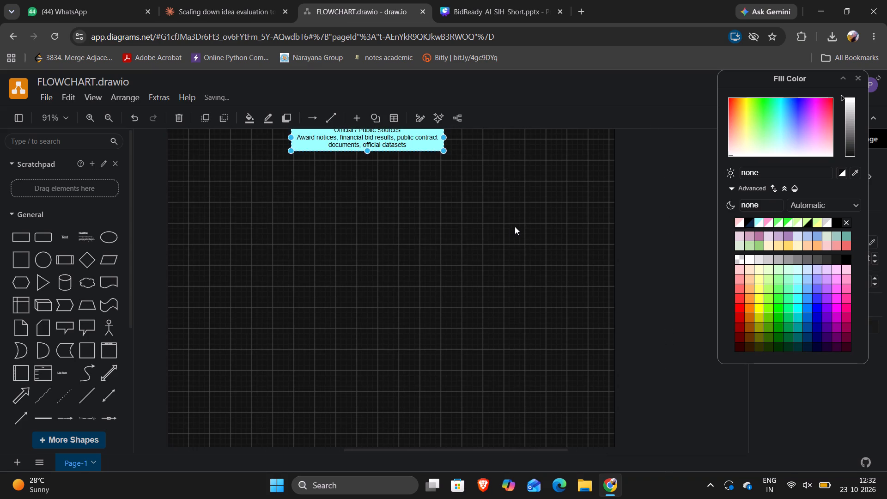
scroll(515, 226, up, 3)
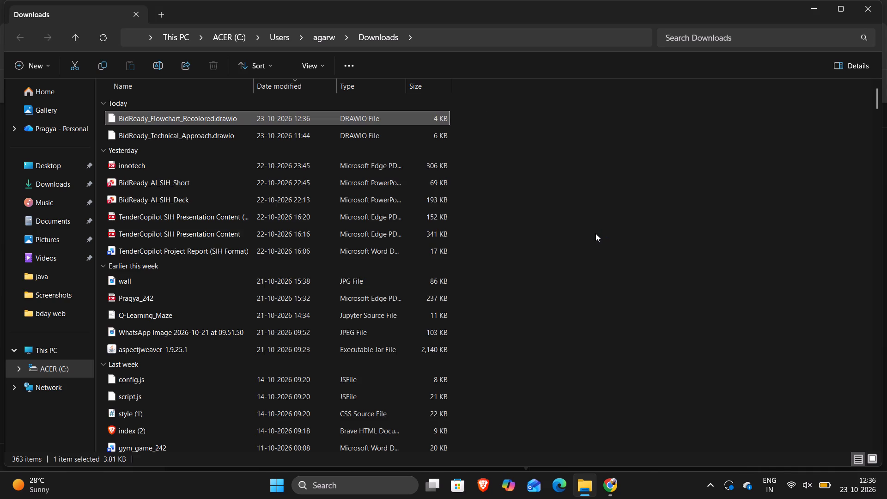
key(ctrl+c)
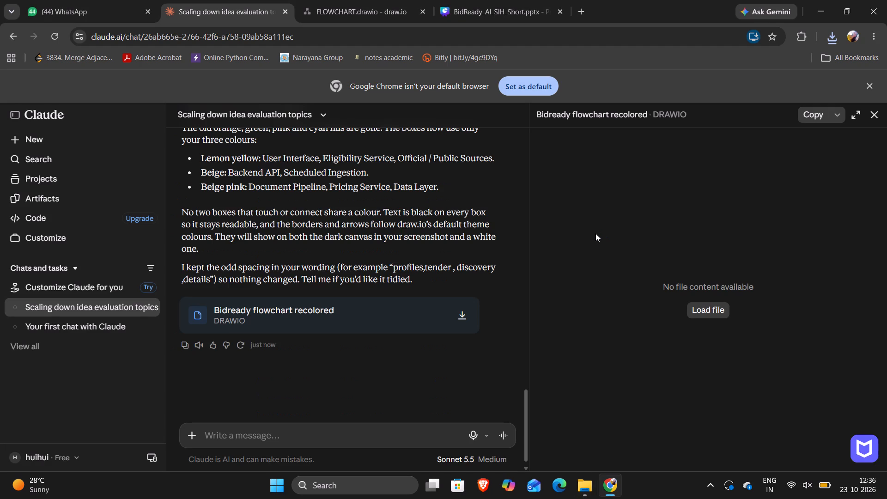
click(378, 2)
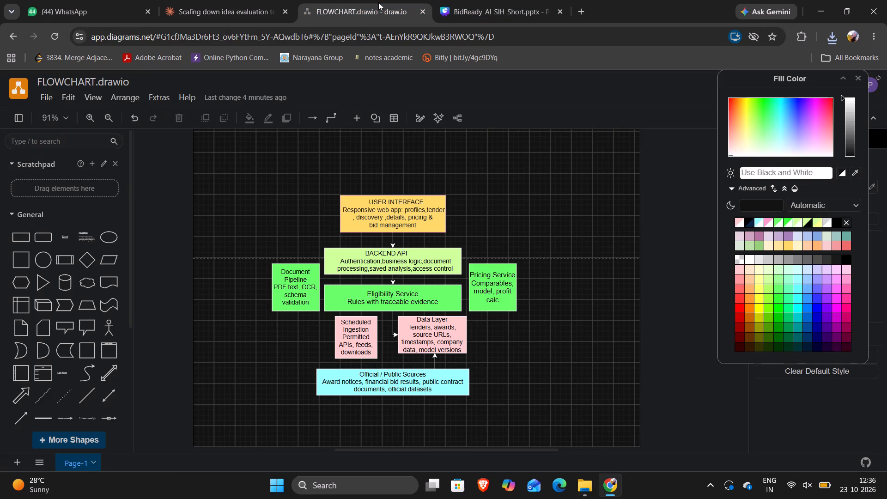
scroll(373, 264, down, 4)
scroll(373, 264, up, 1)
click(396, 275)
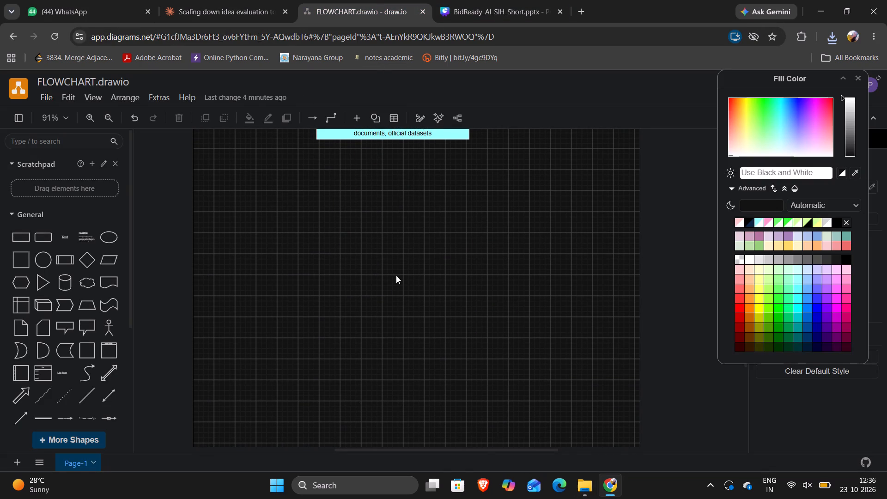
key(ctrl+v)
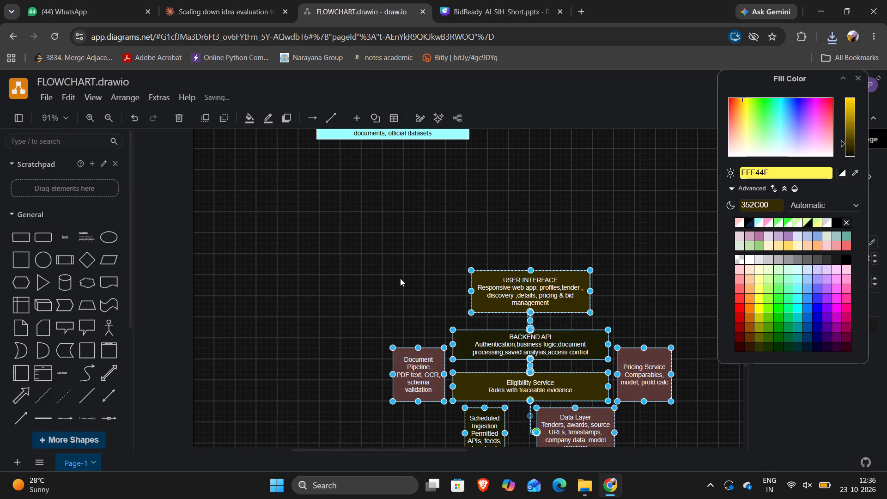
Move the whole pasted flowchart so it sits centred directly beneath the original chart, and deselect it.
drag(541, 286, 407, 190)
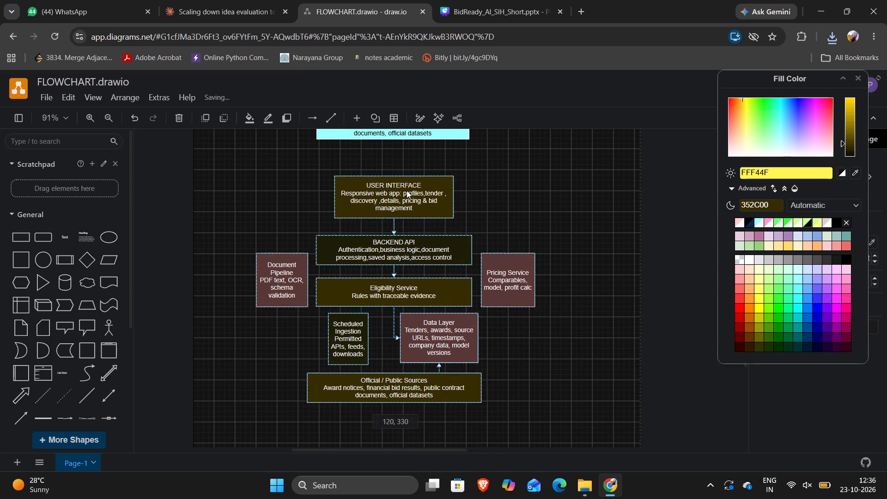
drag(407, 190, 407, 194)
click(567, 218)
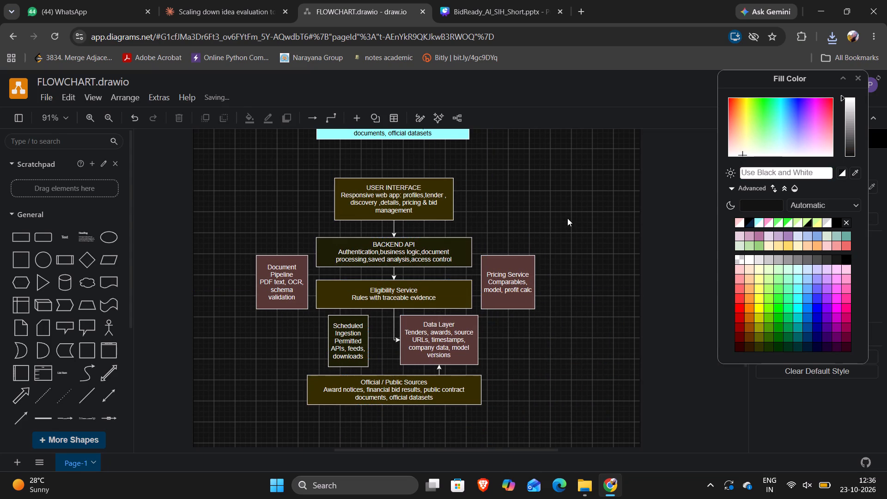
scroll(567, 218, down, 1)
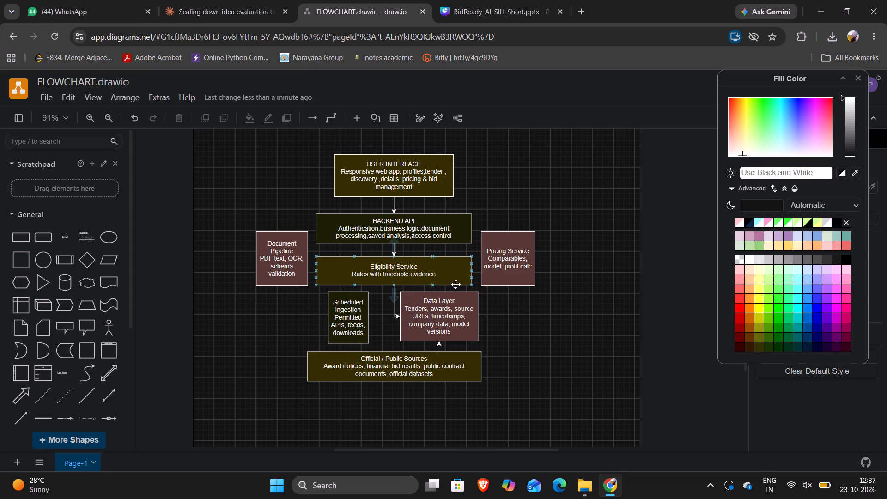
Copy the Pricing Service box's dark-mode fill value 573835 and apply it as the Eligibility Service box's dark-mode fill.
click(502, 240)
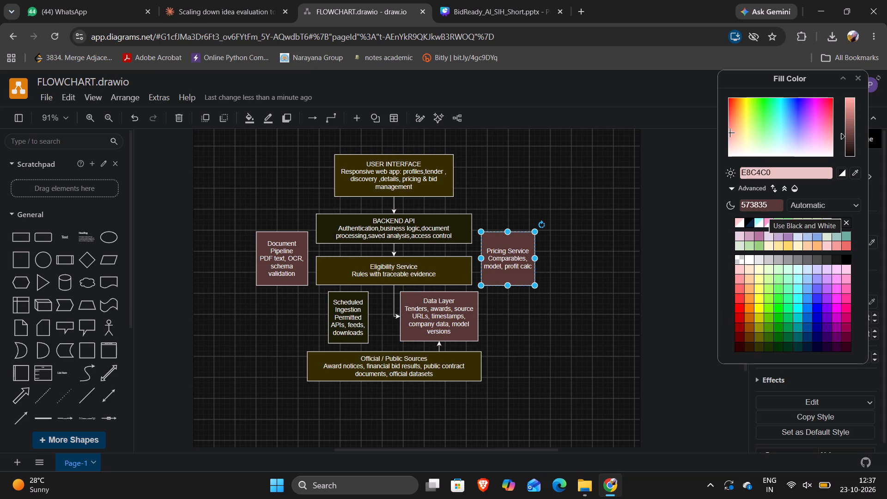
drag(768, 205, 711, 201)
key(ctrl+c)
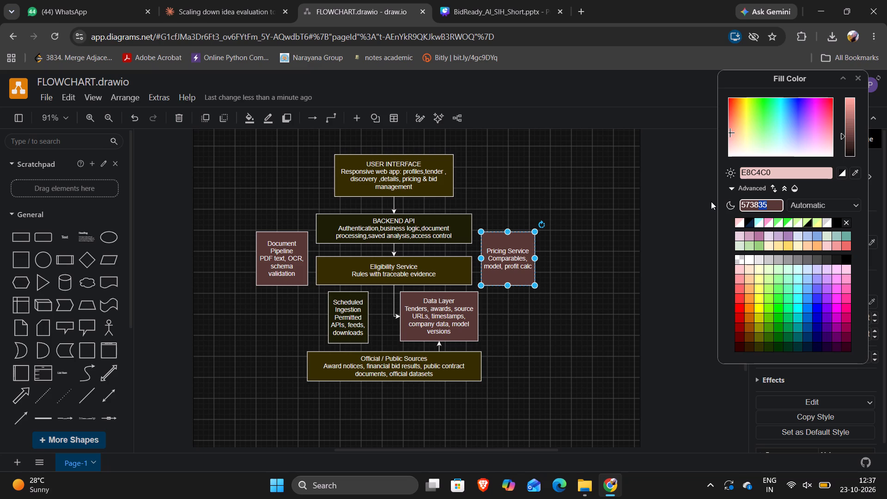
click(444, 273)
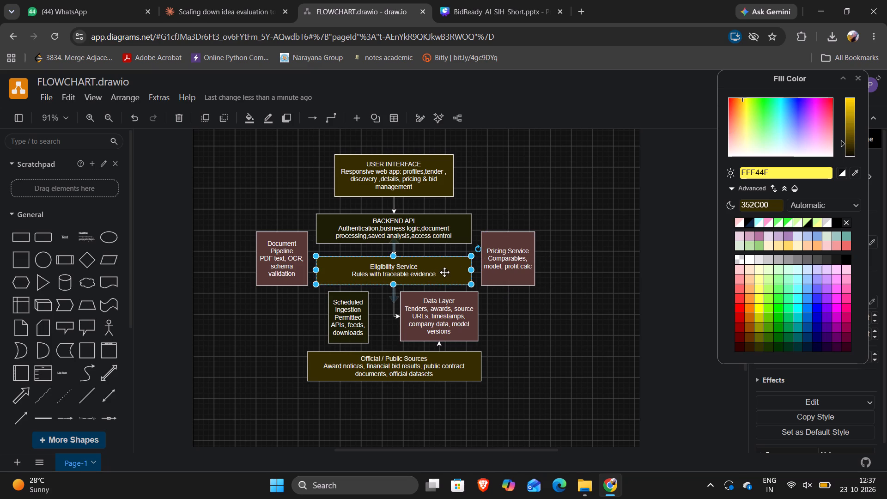
click(769, 207)
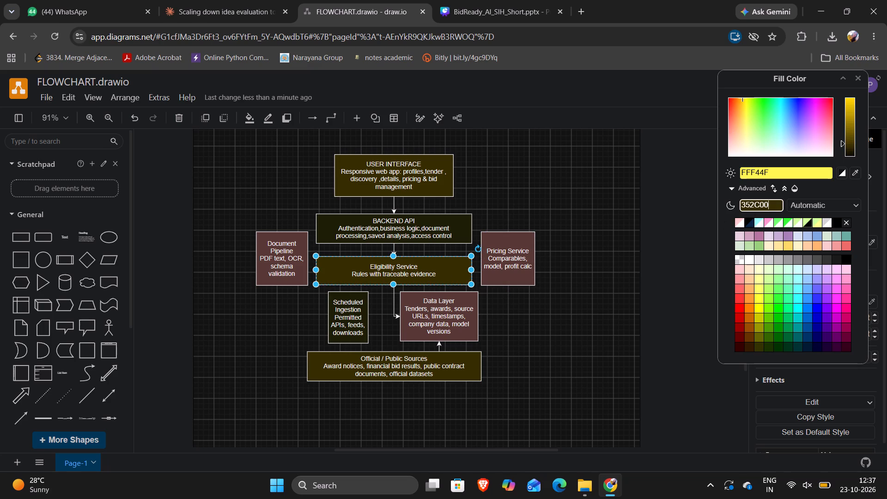
key(ctrl+a)
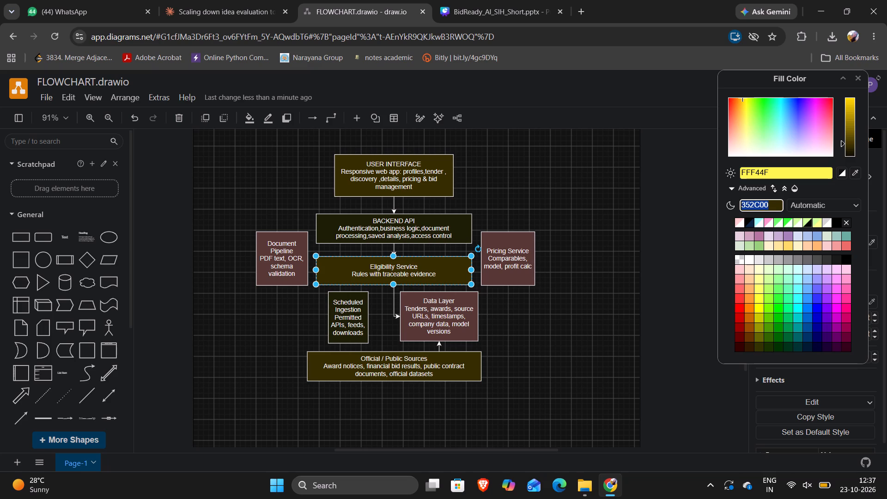
key(BackSpace)
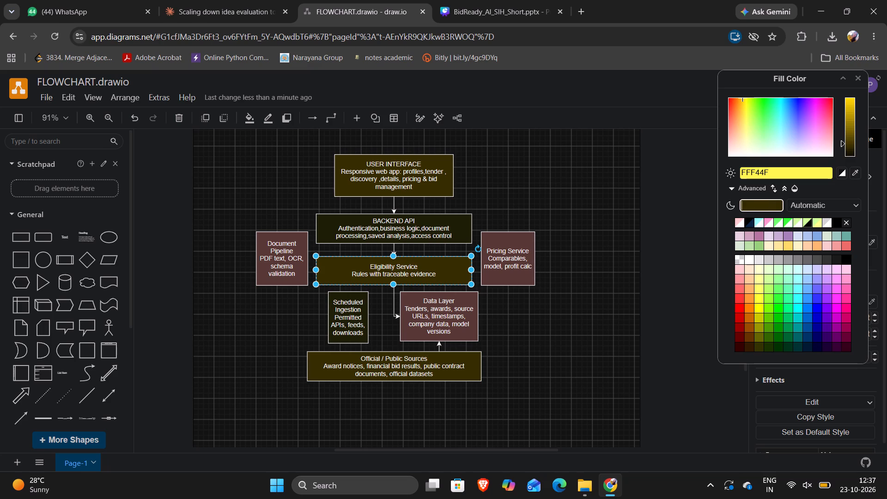
key(ctrl+v)
key(Return)
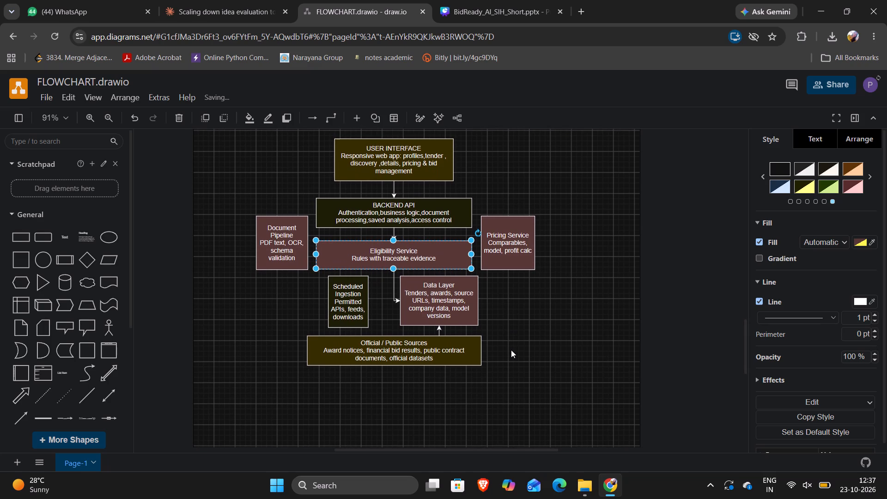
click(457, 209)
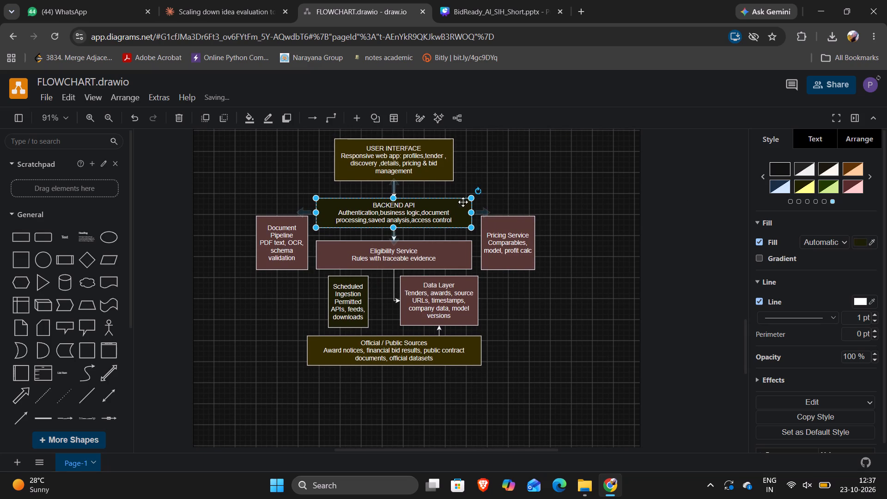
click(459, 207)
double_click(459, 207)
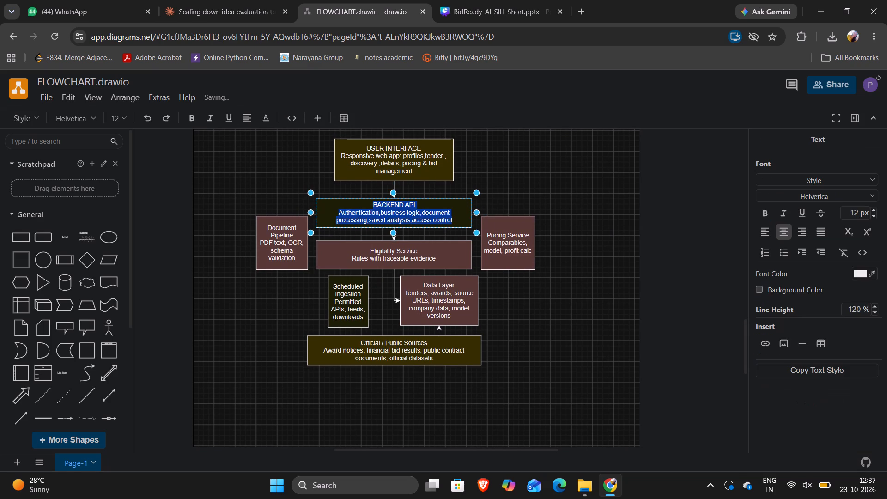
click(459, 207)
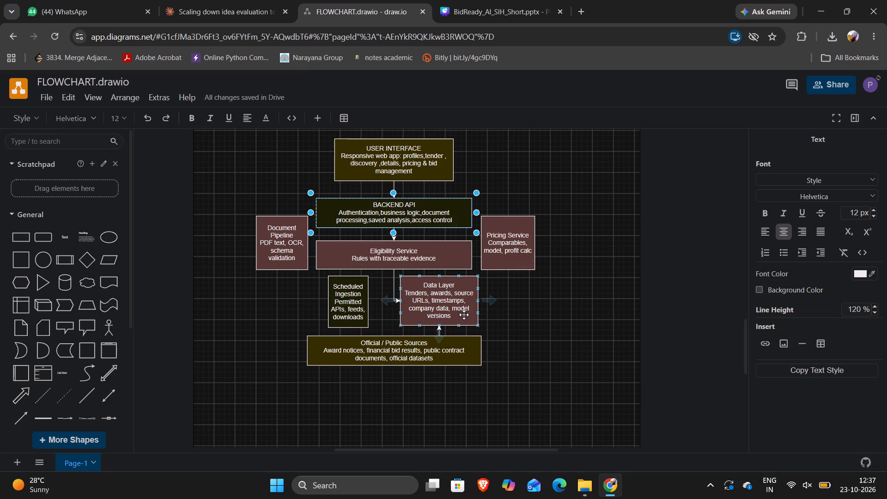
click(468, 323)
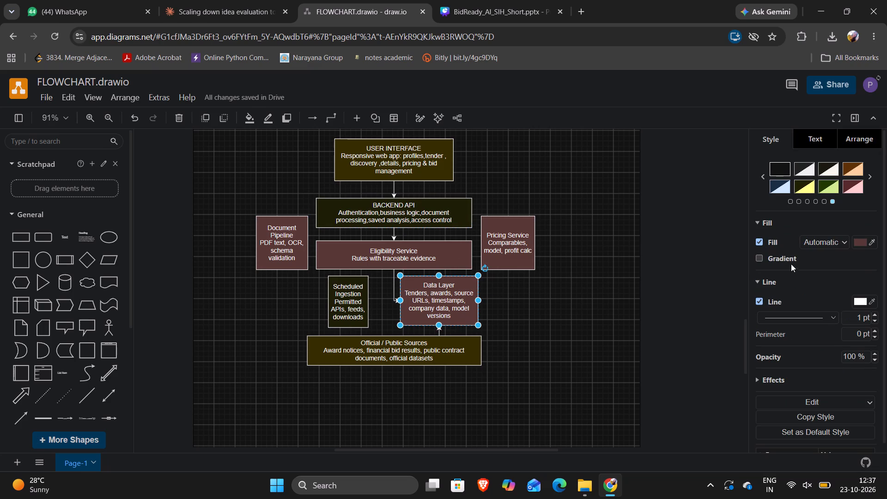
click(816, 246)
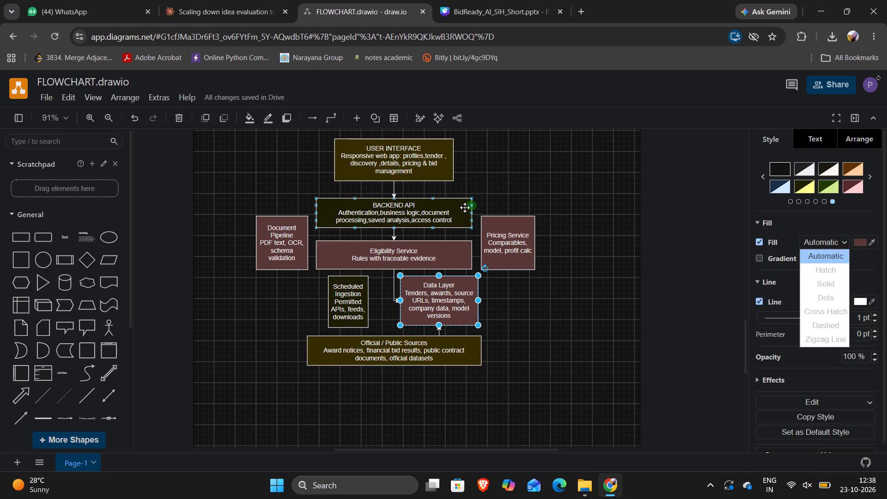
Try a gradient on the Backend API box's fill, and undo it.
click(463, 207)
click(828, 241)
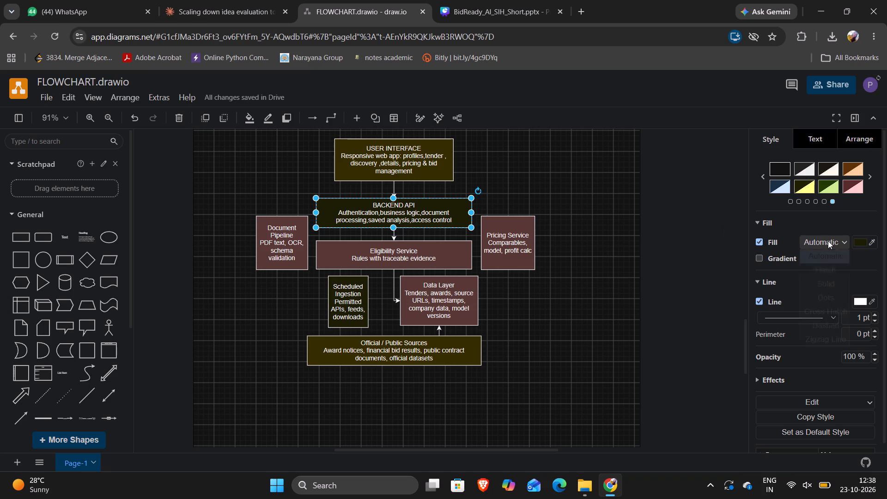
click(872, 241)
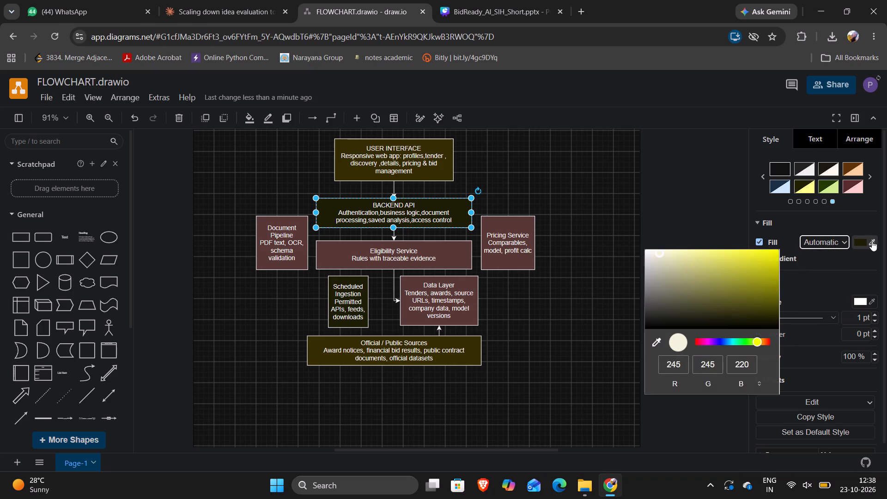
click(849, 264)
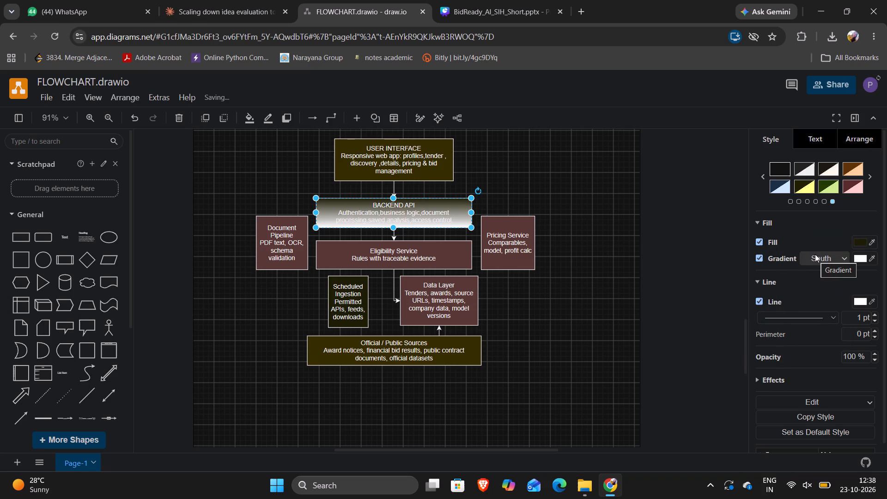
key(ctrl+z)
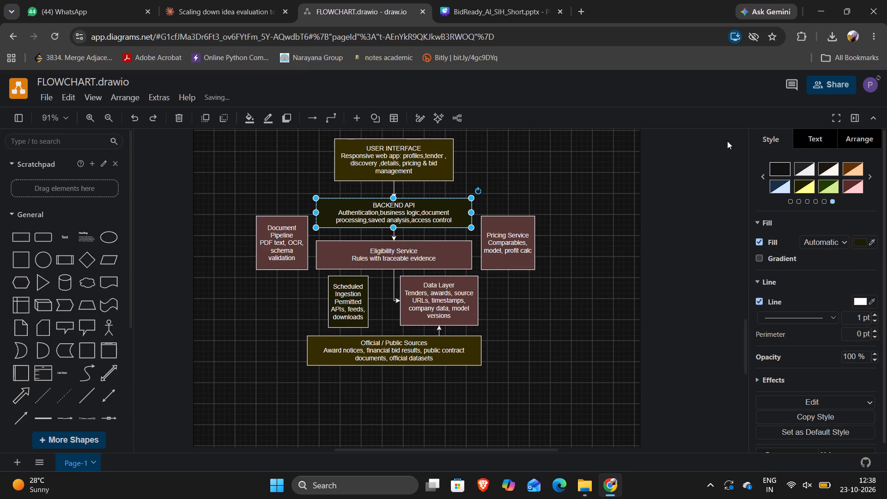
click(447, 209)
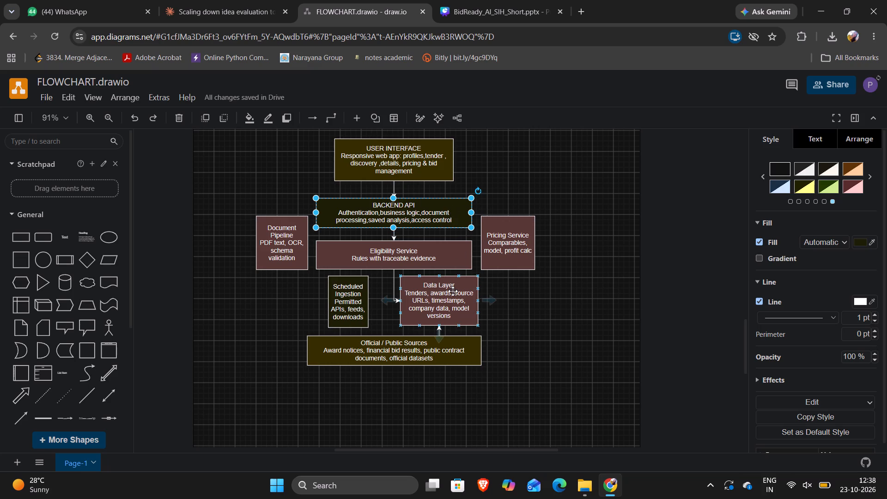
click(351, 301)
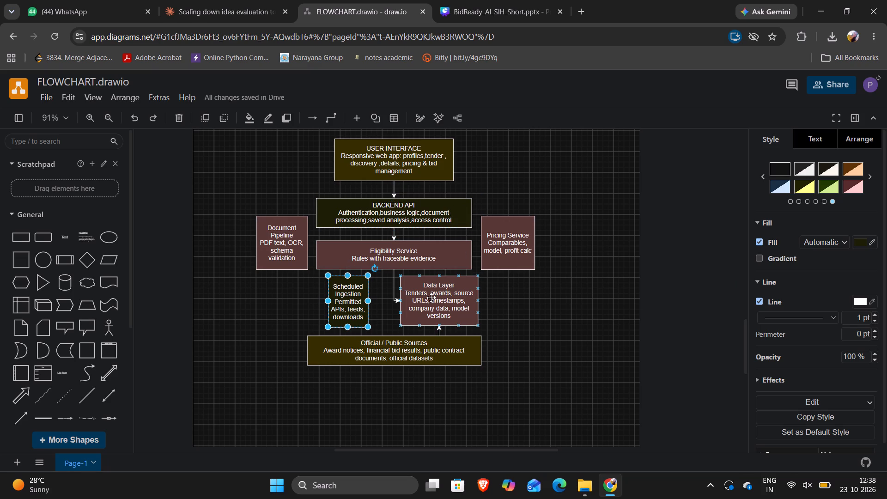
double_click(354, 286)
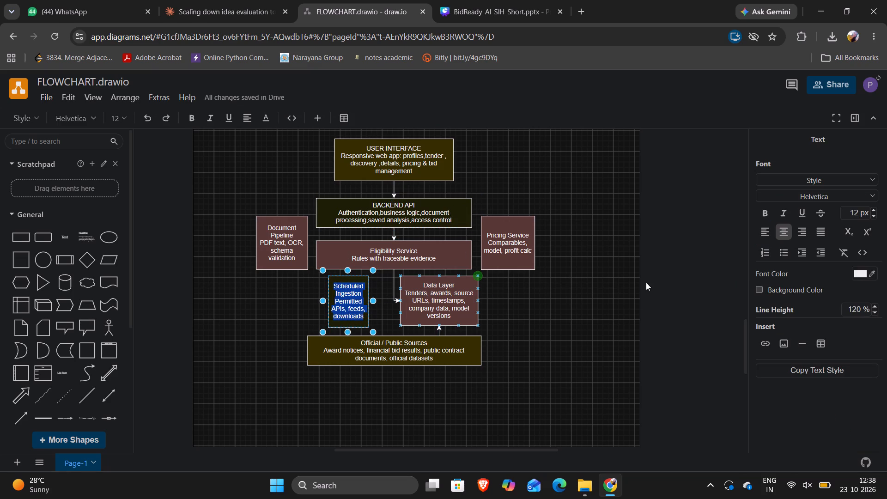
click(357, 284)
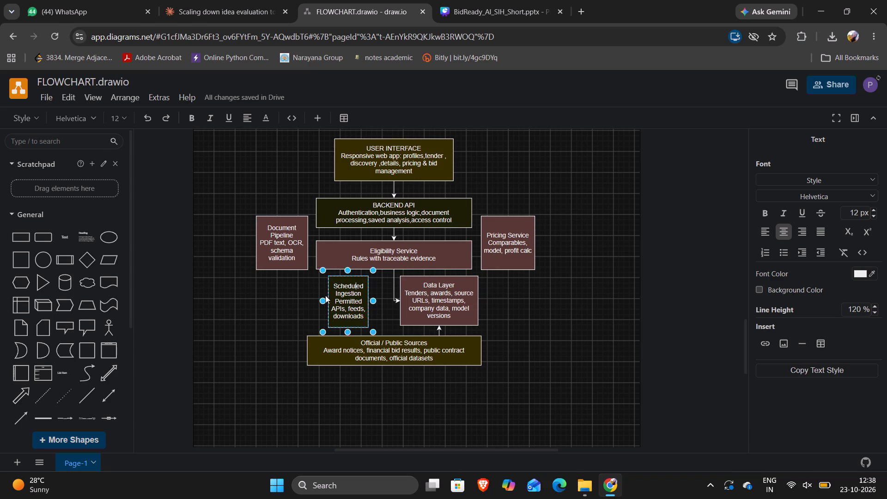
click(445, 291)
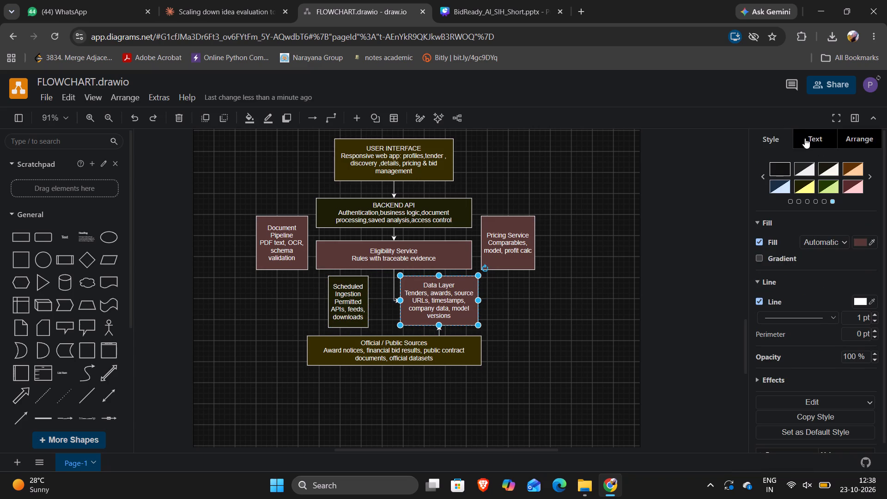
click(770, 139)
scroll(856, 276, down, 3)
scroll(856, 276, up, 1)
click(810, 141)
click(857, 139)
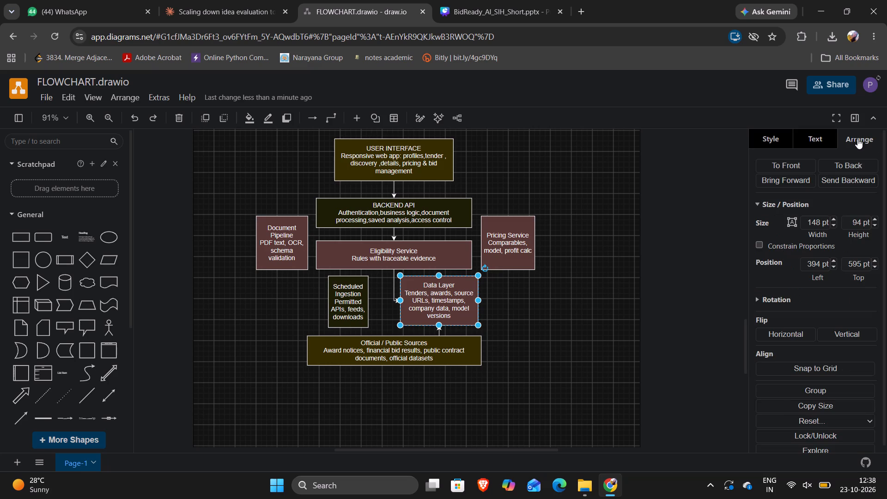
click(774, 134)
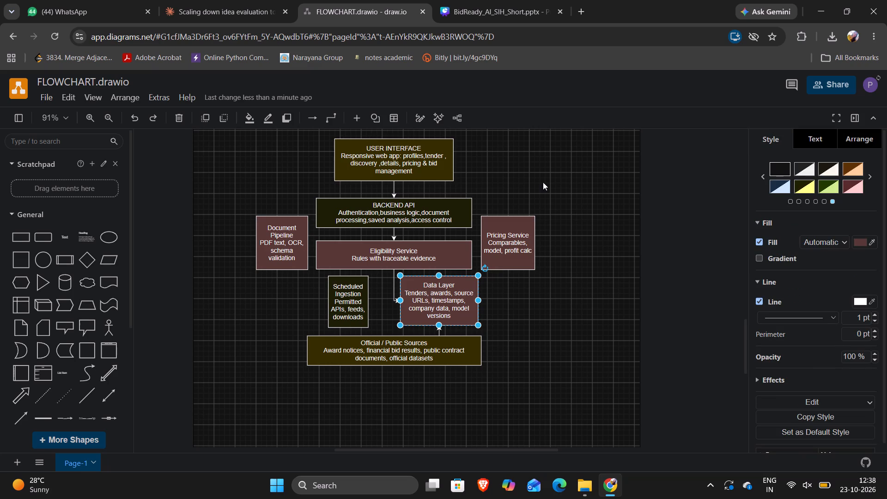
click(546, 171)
Delete the entire original bright-coloured flowchart above the recoloured copy, including all its boxes and connectors.
scroll(527, 232, up, 3)
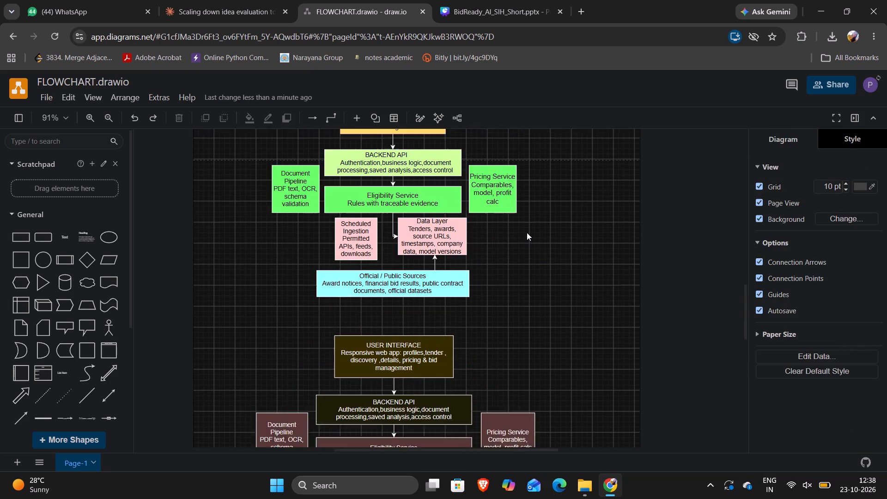
scroll(527, 232, up, 2)
click(432, 257)
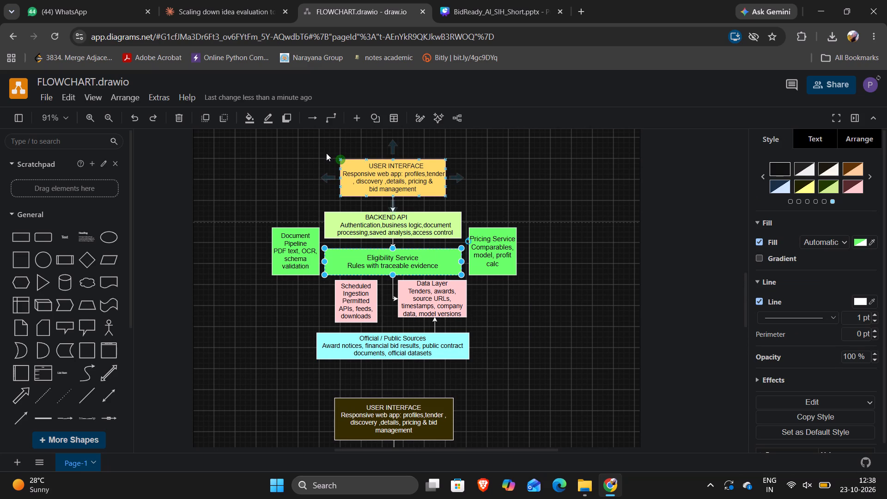
drag(326, 152, 548, 367)
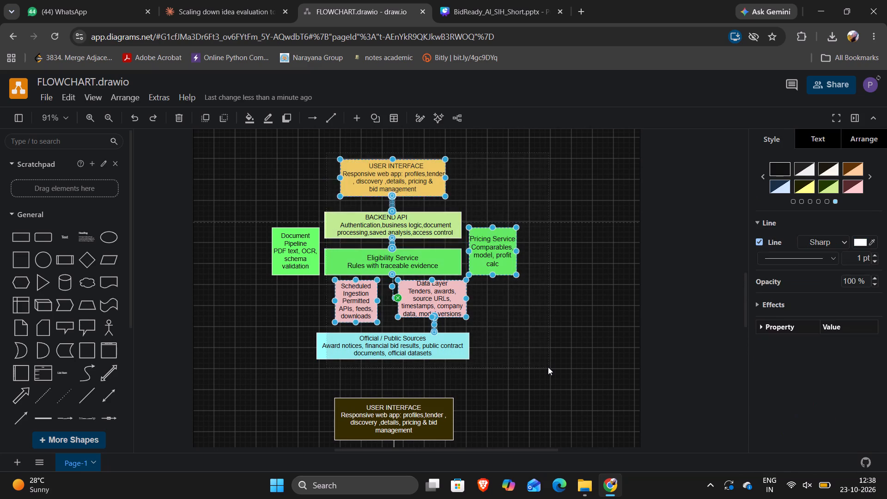
key(BackSpace)
click(480, 354)
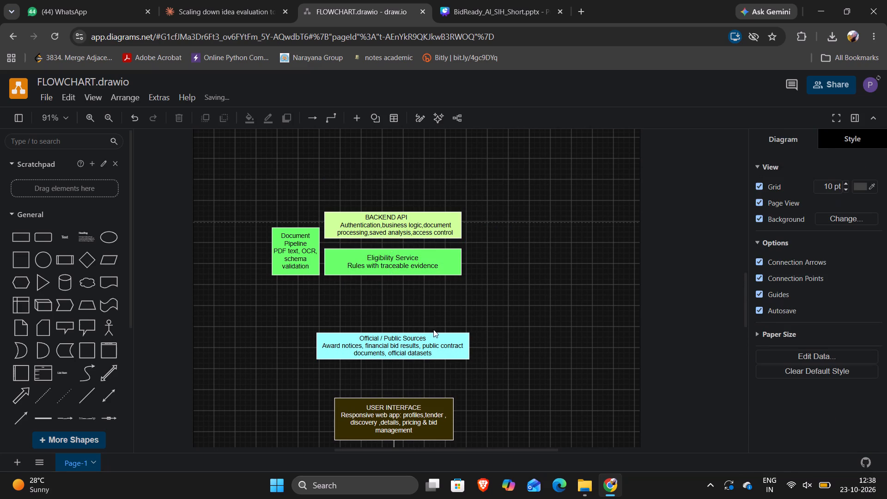
drag(248, 201, 503, 362)
key(BackSpace)
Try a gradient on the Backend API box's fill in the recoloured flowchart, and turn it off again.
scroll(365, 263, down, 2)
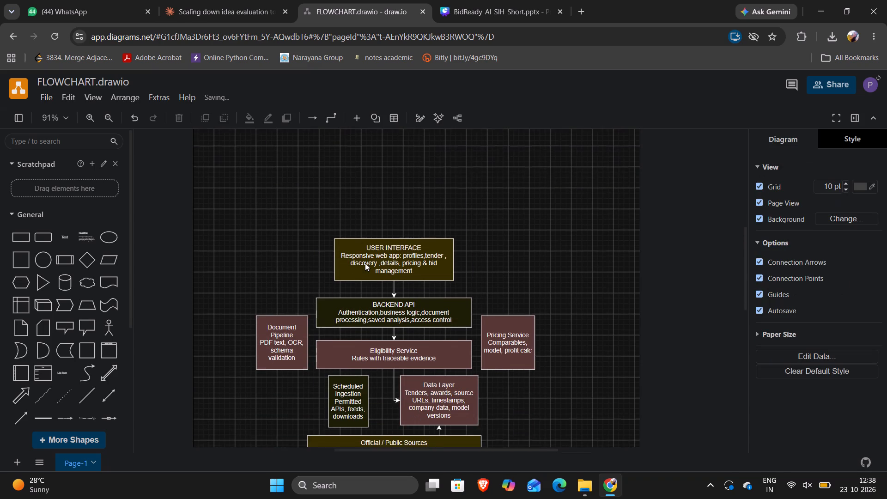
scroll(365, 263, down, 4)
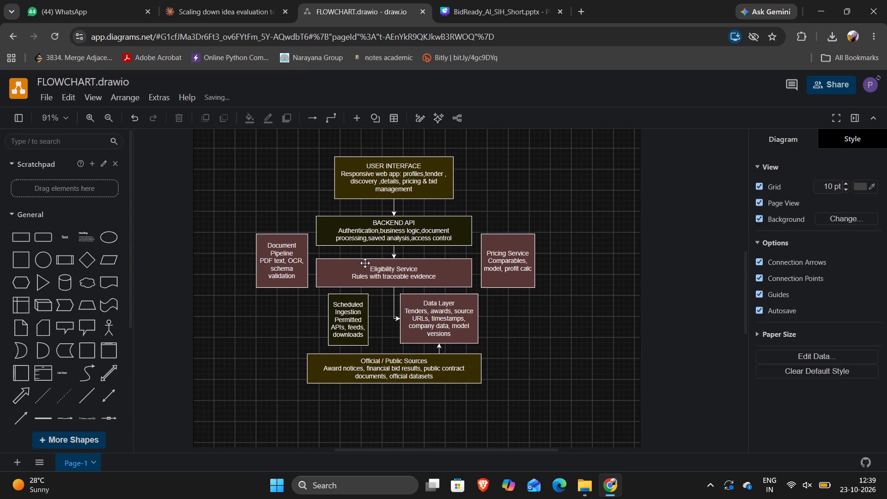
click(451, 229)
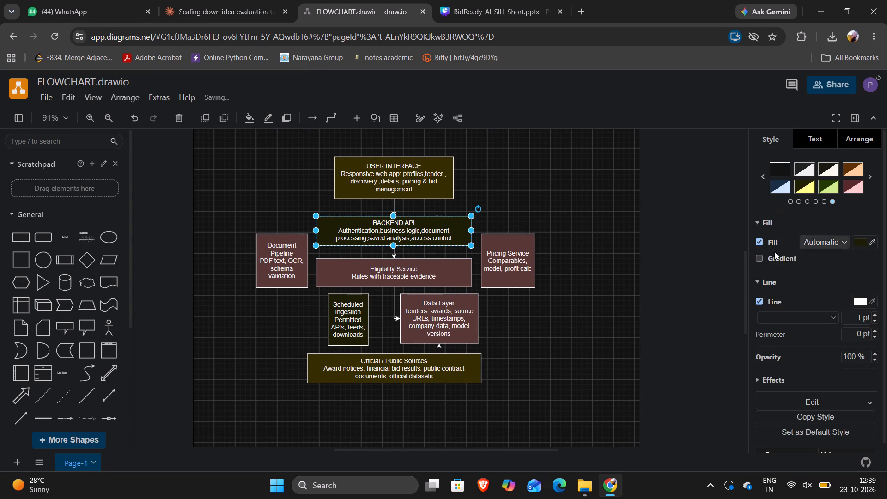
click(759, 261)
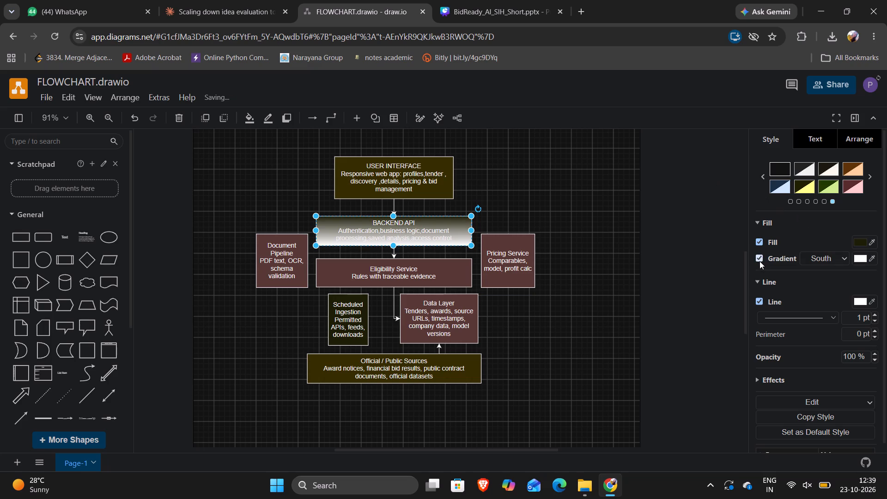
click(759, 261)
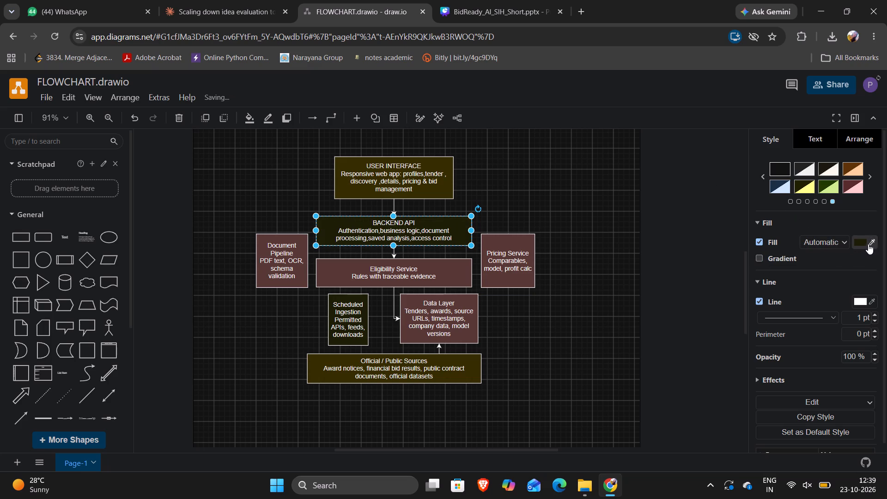
Copy the Backend API box's dark-mode fill value 1D1D07.
click(863, 243)
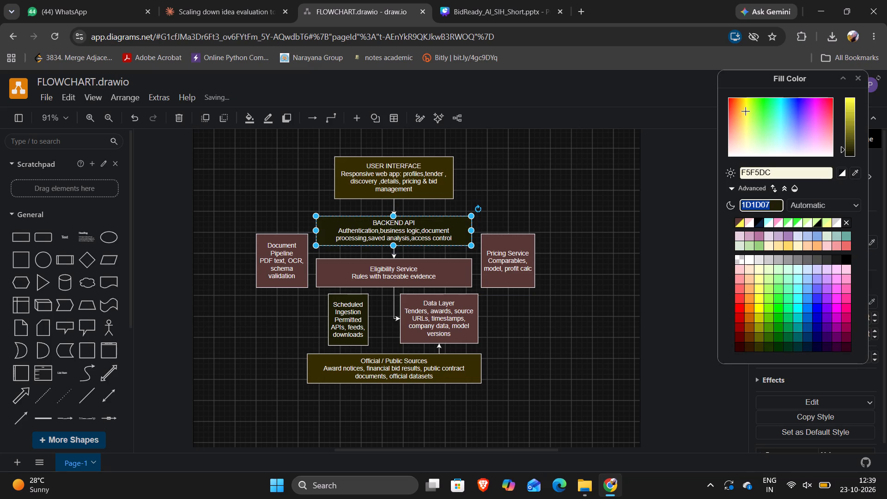
drag(770, 206, 736, 208)
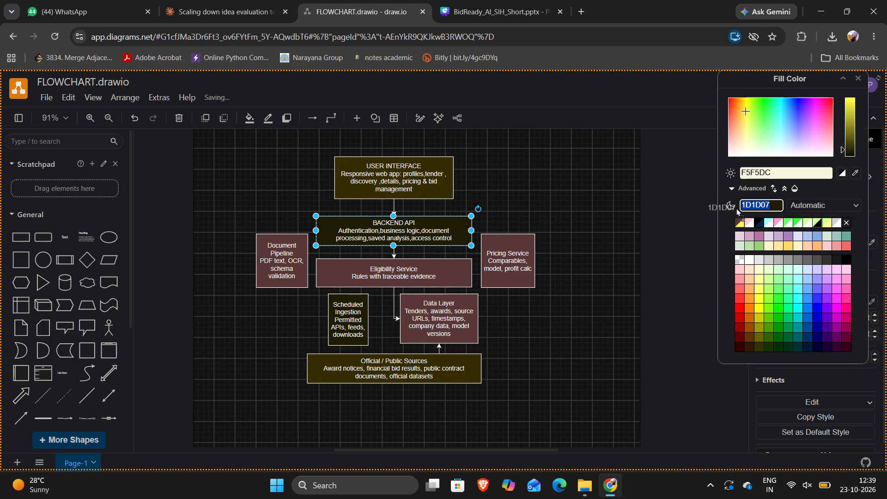
drag(736, 208, 760, 205)
key(ctrl+c)
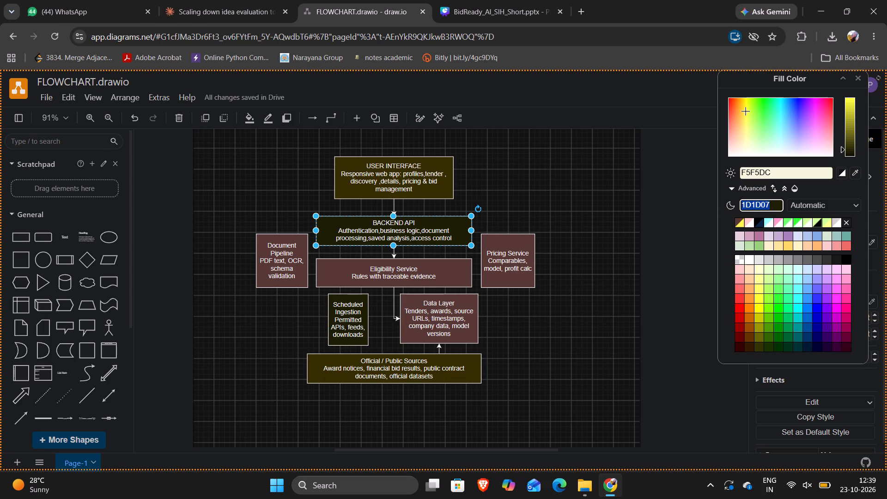
Set the Data Layer box's dark-mode fill colour to the copied value 1D1D07.
click(468, 303)
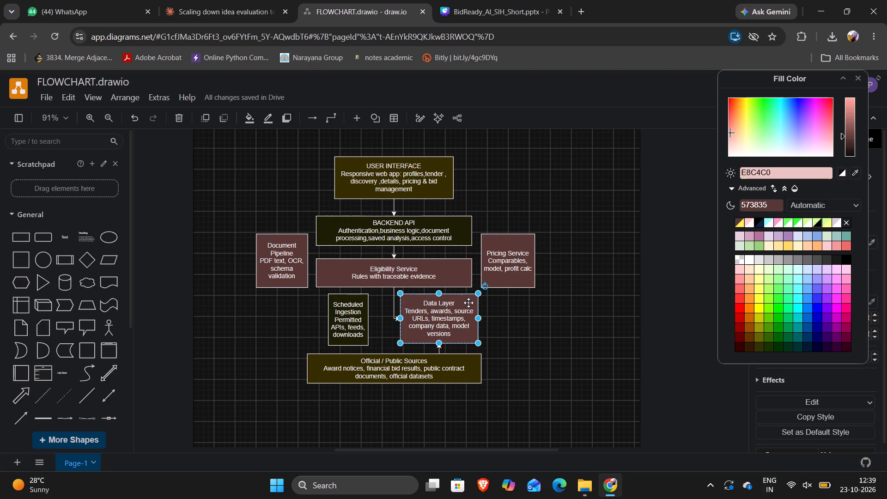
drag(765, 205, 737, 207)
key(BackSpace)
key(ctrl+v)
key(Return)
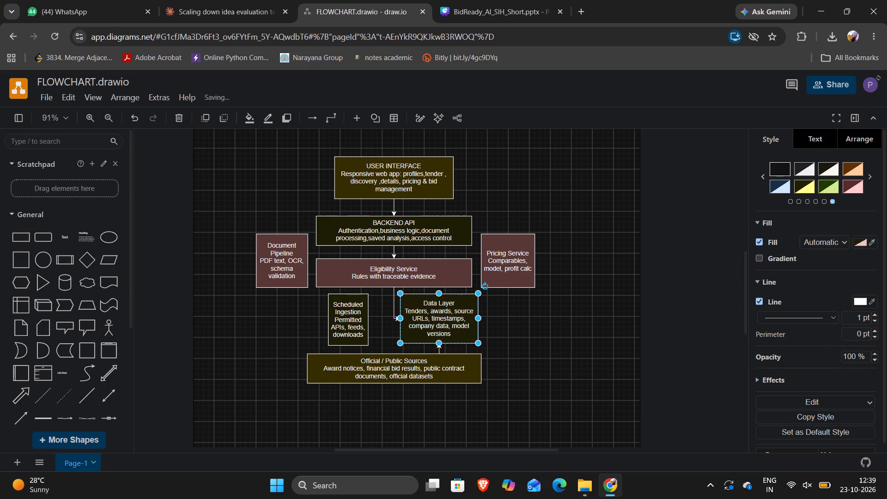
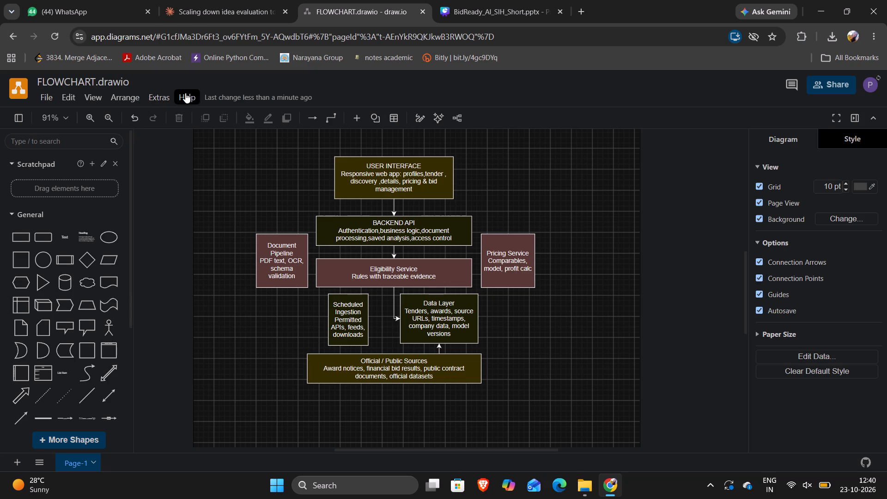
Save the FLOWCHART.drawio diagram with the recoloured flowchart as its only content.
click(51, 92)
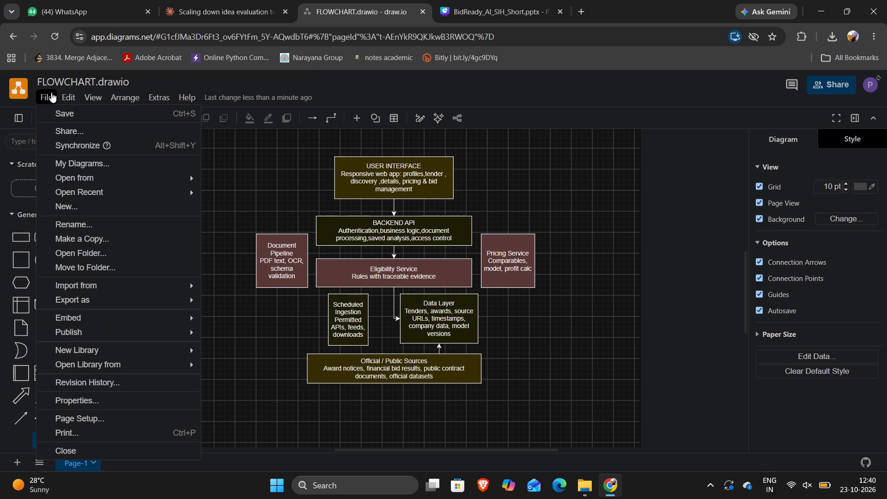
click(47, 114)
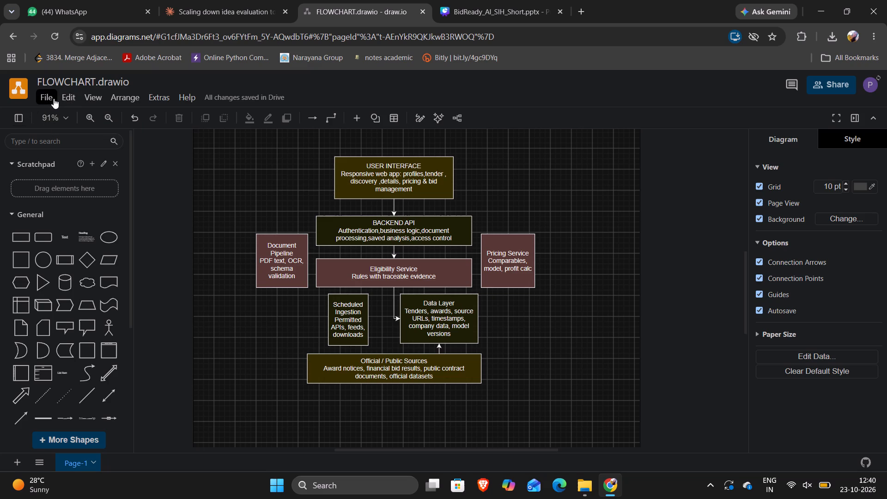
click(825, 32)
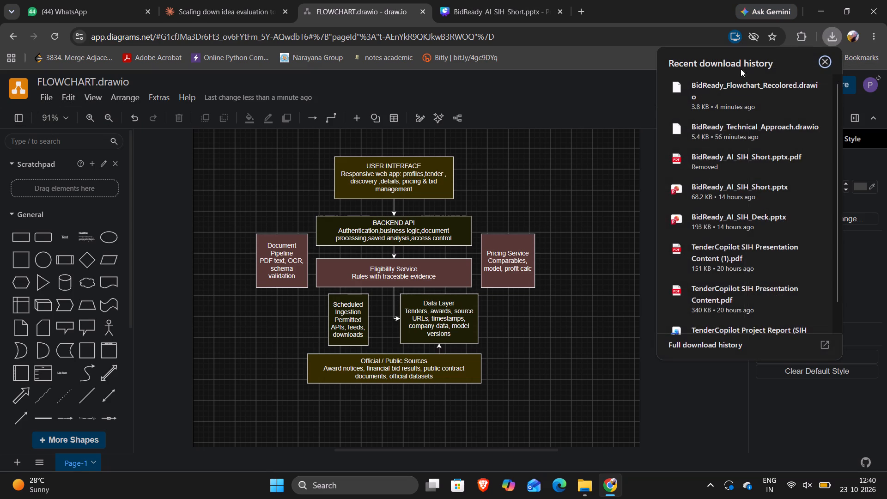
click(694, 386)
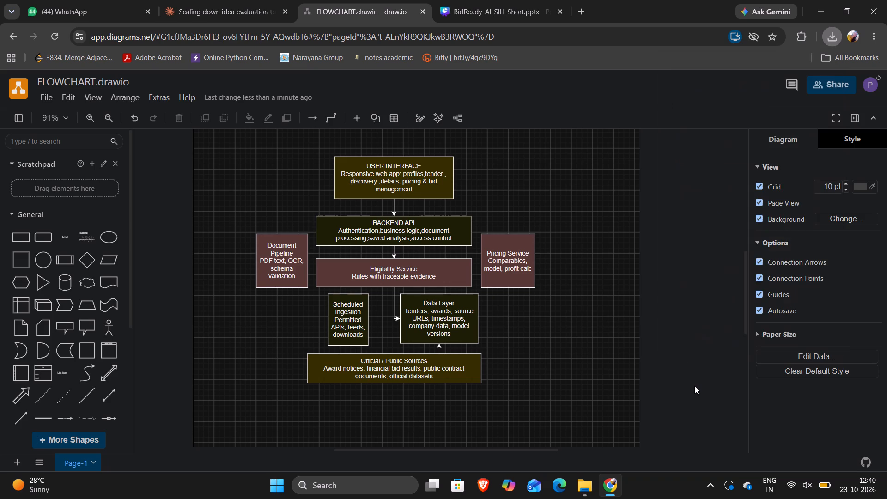
Export the recoloured flowchart as a JPEG at 100% zoom and download it as FLOWCHART.jpg.
click(46, 99)
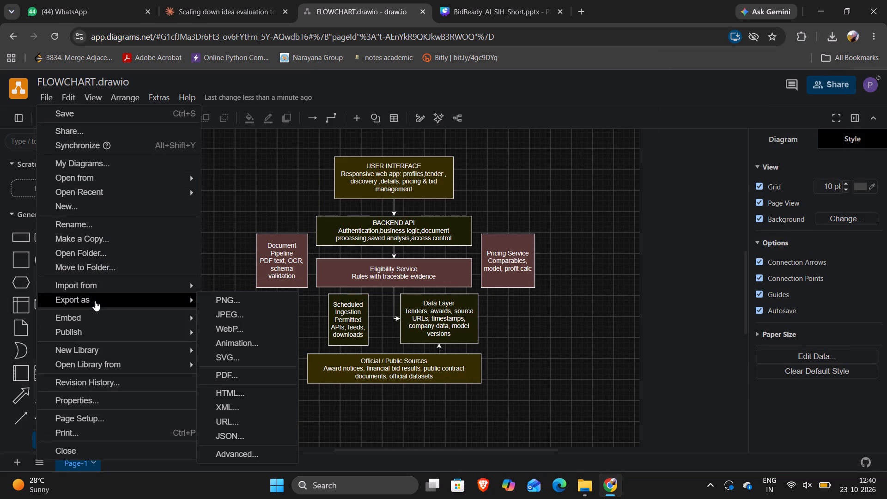
click(228, 316)
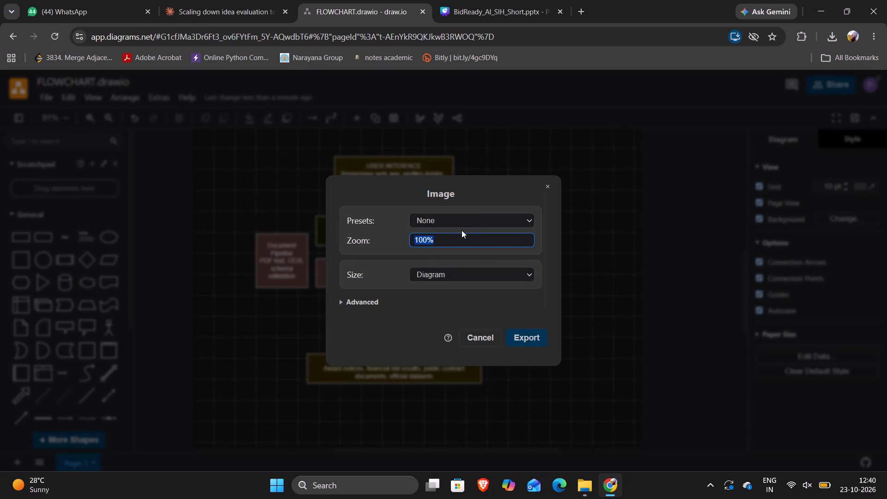
click(524, 338)
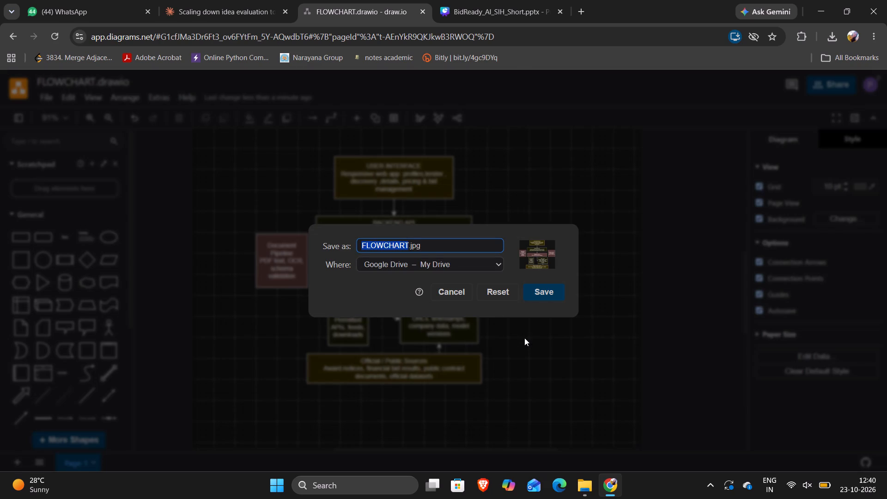
click(498, 265)
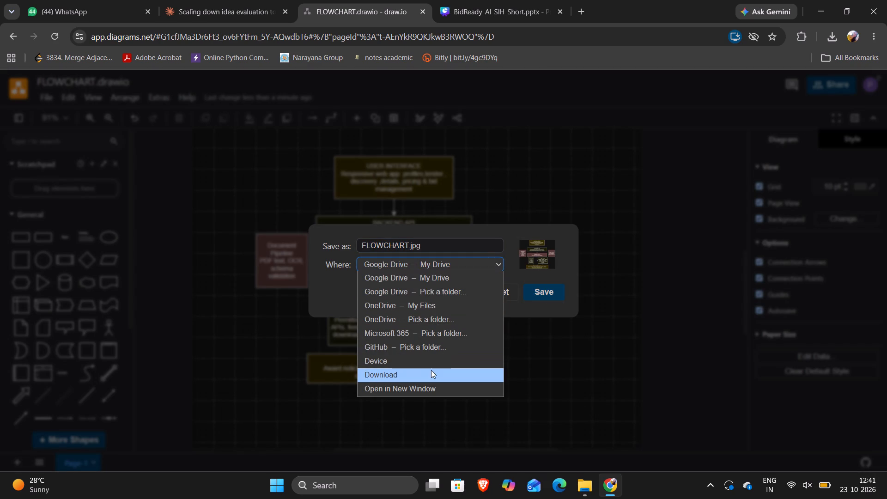
click(431, 370)
click(547, 290)
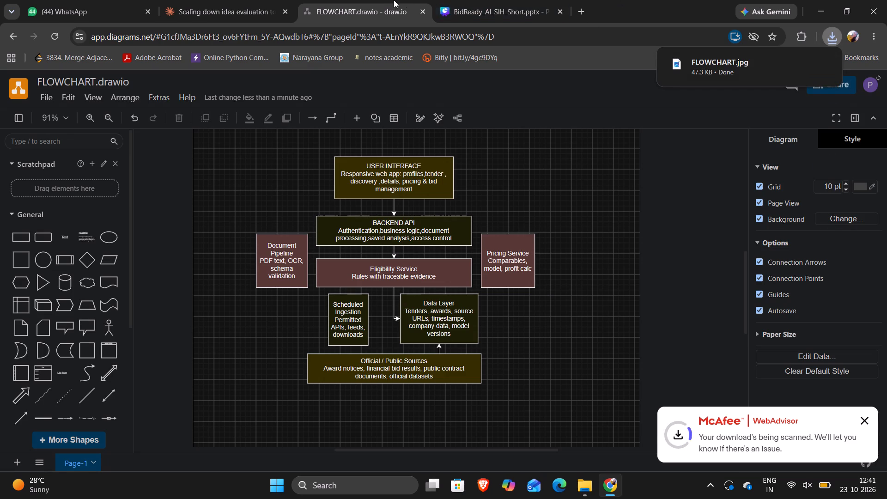
Switch to the BidReady_AI_SIH_Short.pptx presentation in Canva, at the Technical Approach slide.
click(478, 0)
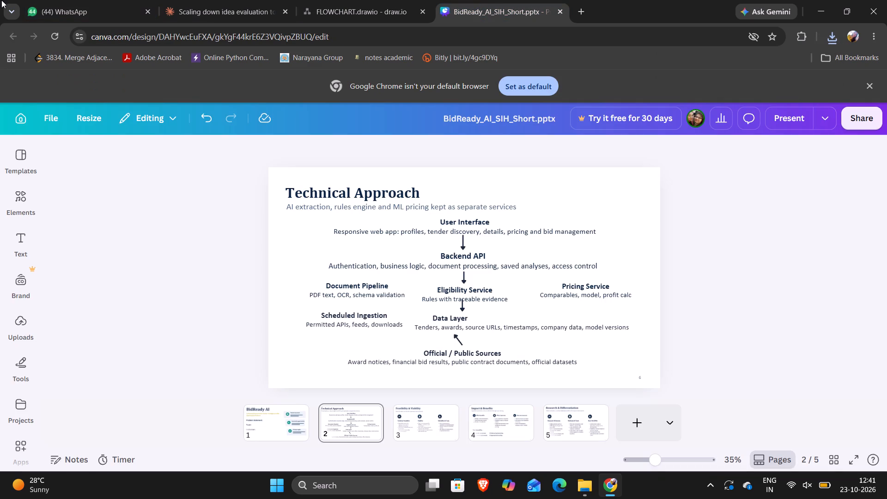